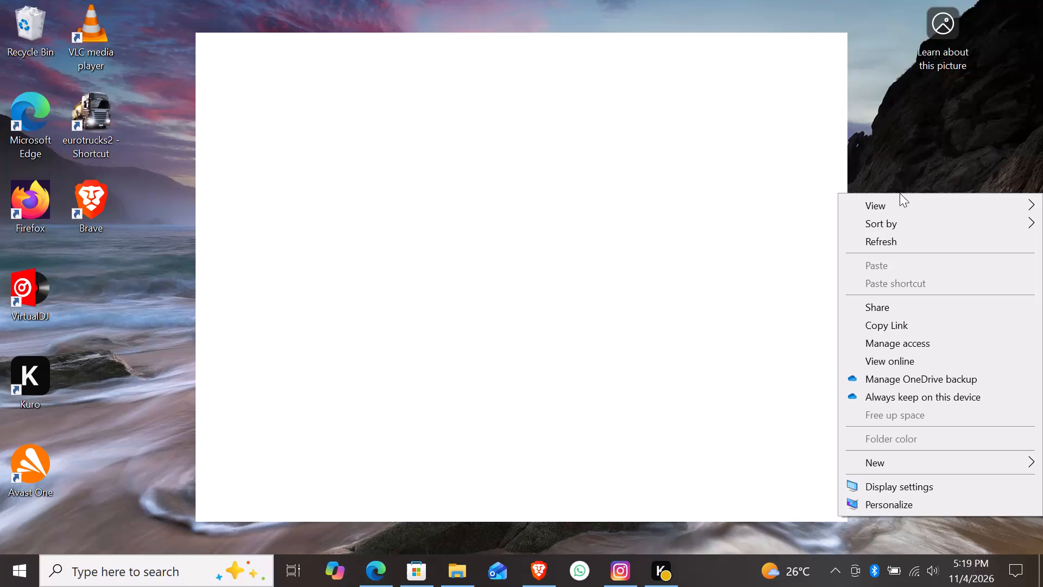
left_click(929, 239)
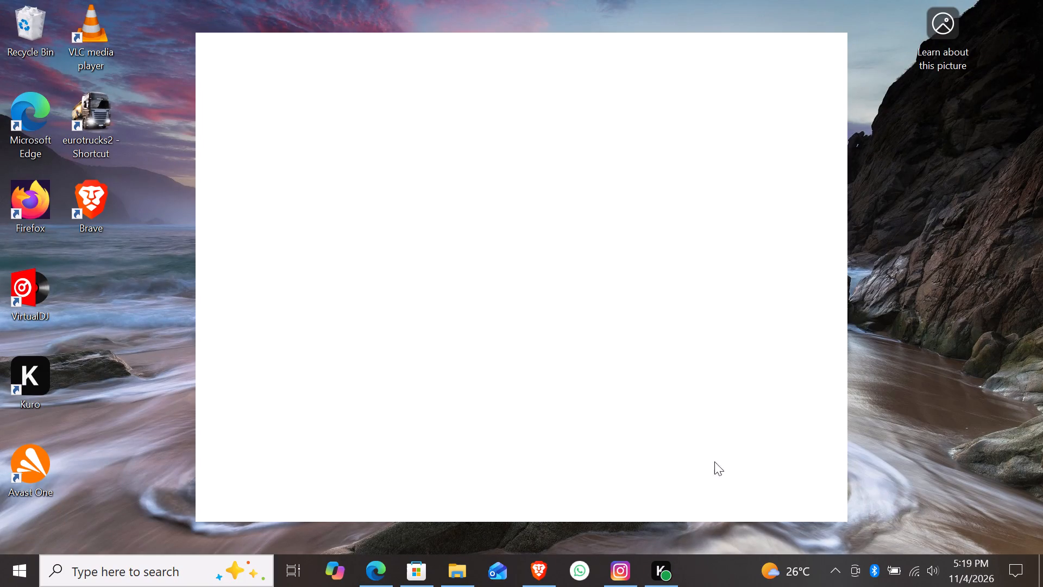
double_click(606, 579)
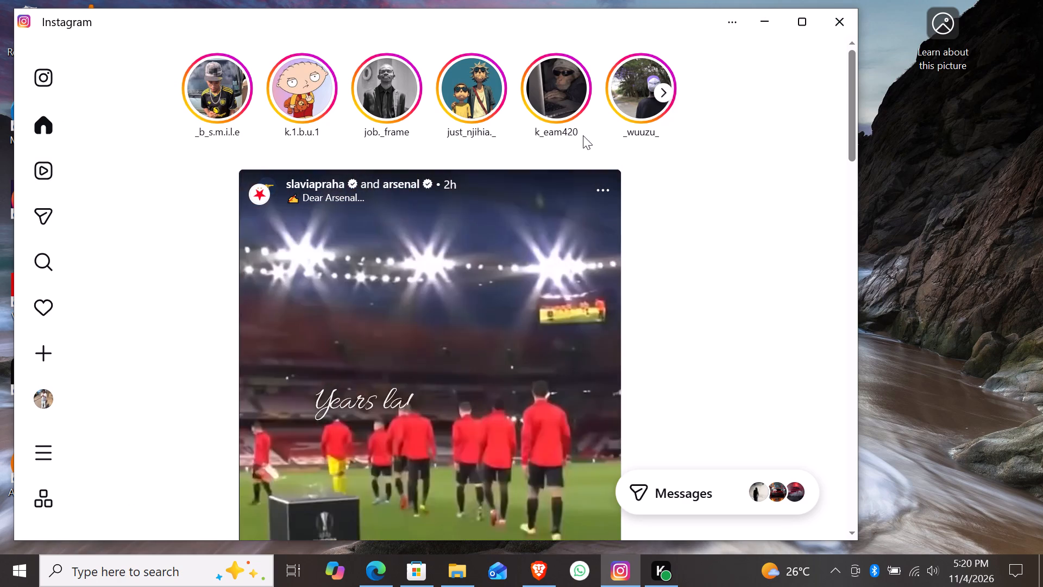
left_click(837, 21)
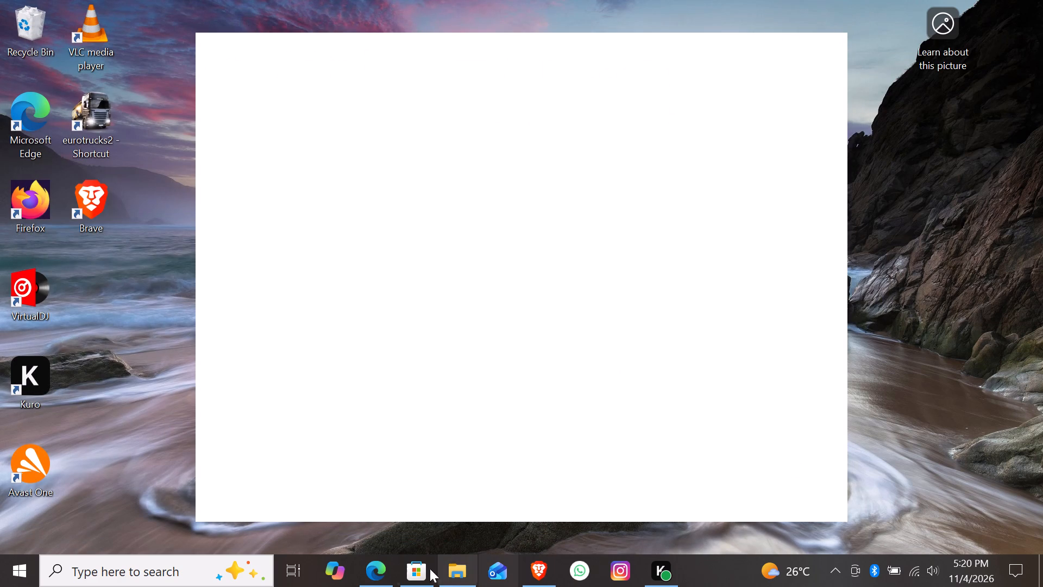
Launch Firefox and open the TradingView website from the new tab's shortcuts.
double_click(29, 199)
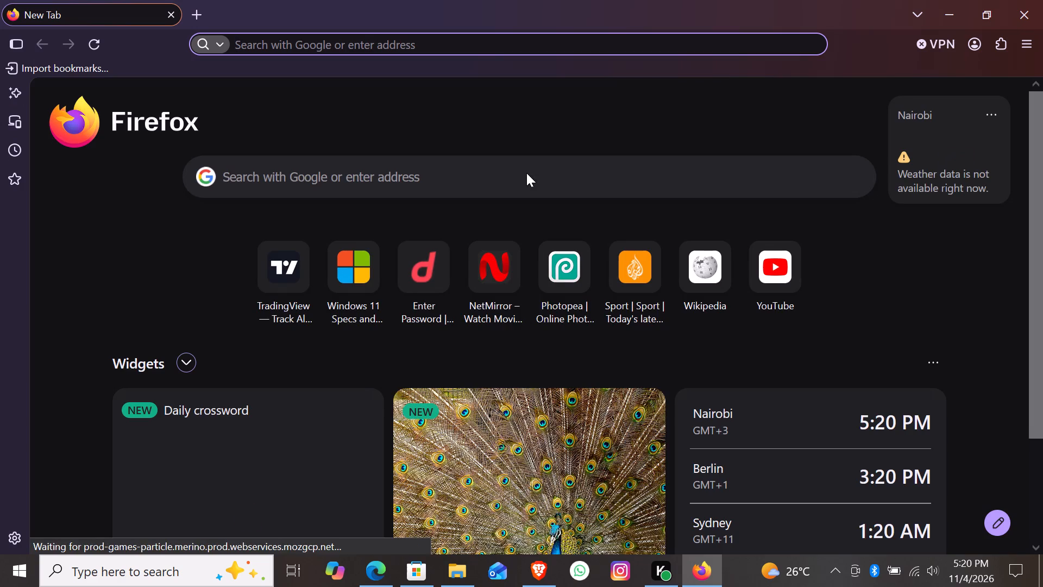
double_click(289, 280)
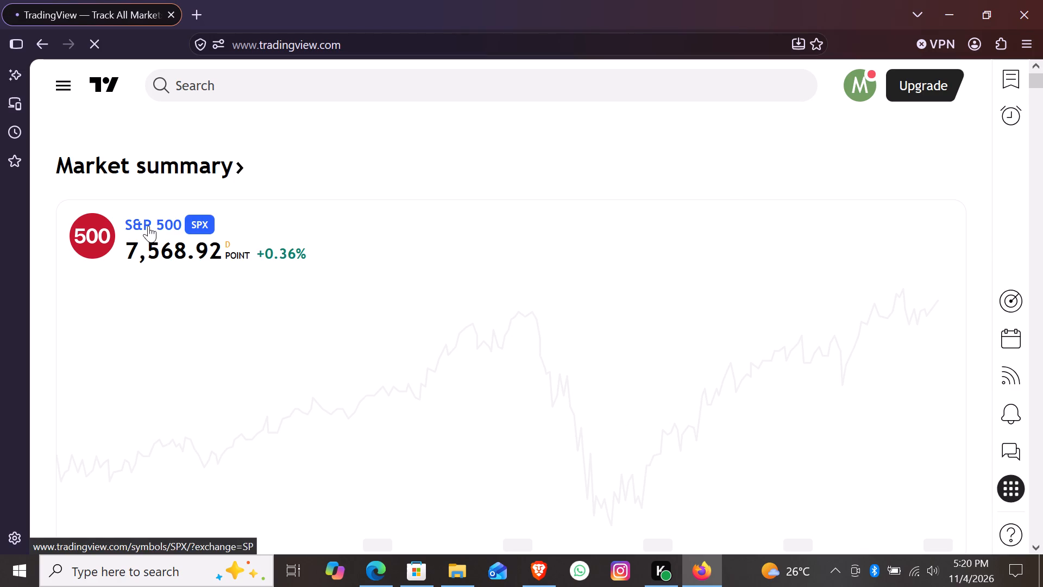
Open the full markets page from the Market summary heading.
double_click(170, 163)
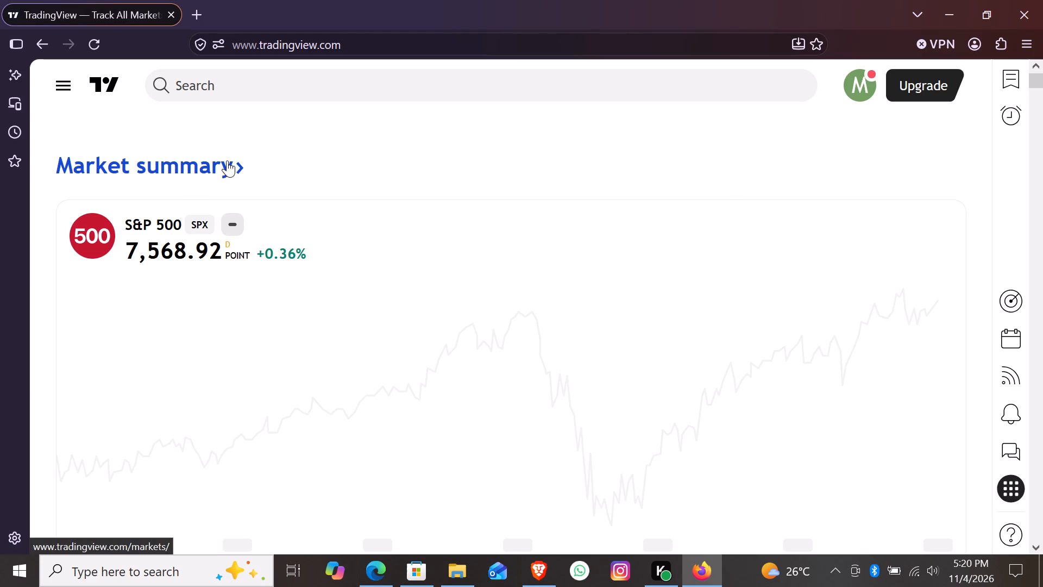
double_click(230, 165)
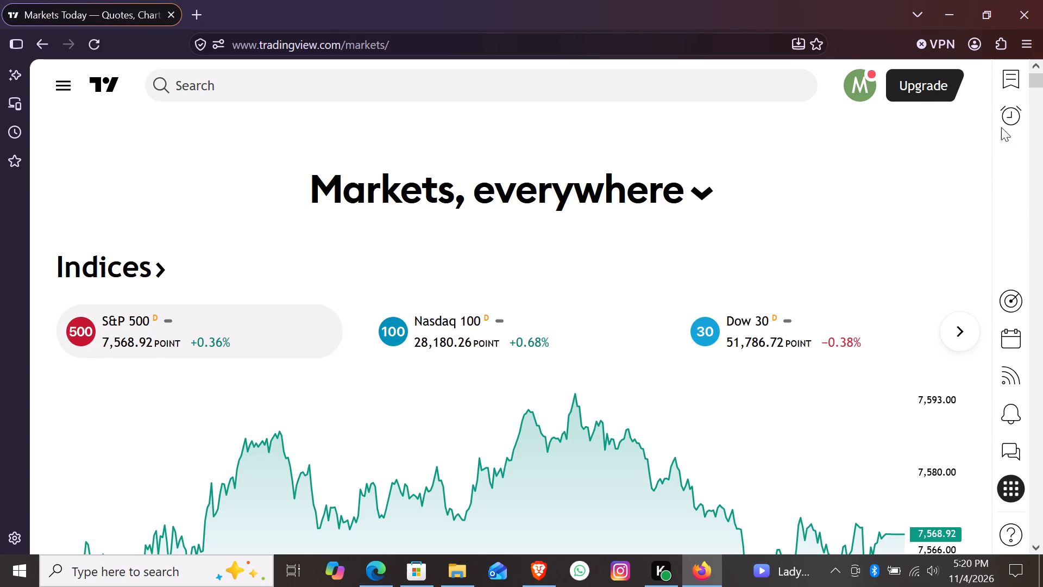
Examine the markets overview from the indices and world indices down to the US stock gainers and losers.
left_click(860, 84)
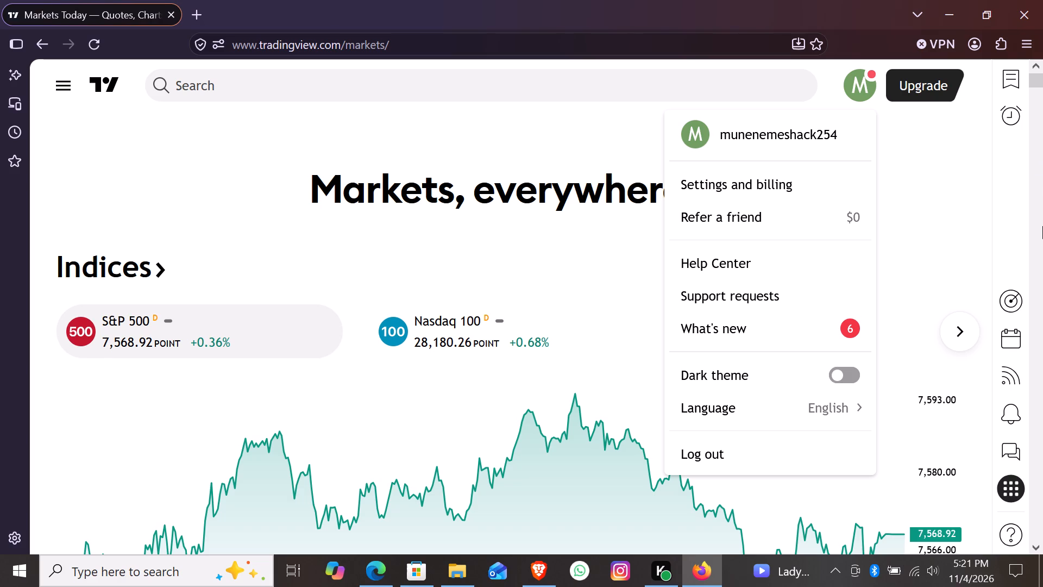
left_click_drag(1039, 70, 1039, 103)
left_click_drag(1039, 83, 1039, 84)
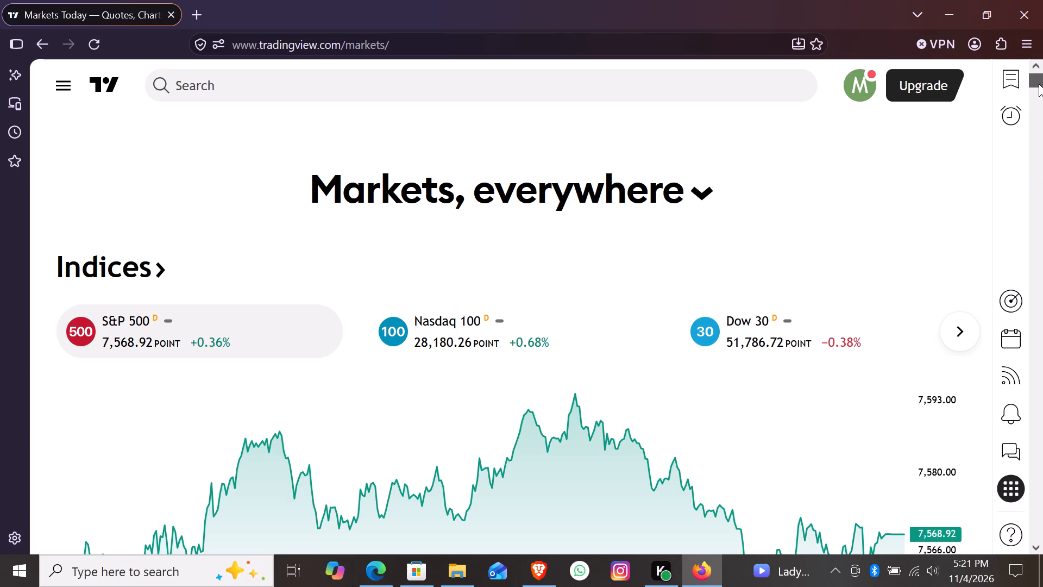
left_click_drag(1039, 84, 1042, 96)
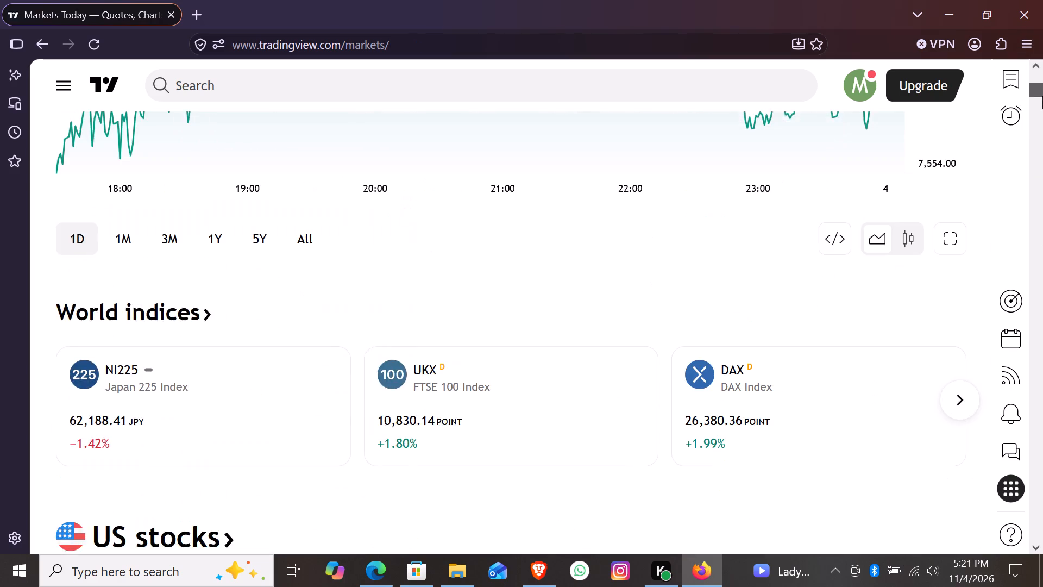
left_click_drag(1042, 96, 1042, 134)
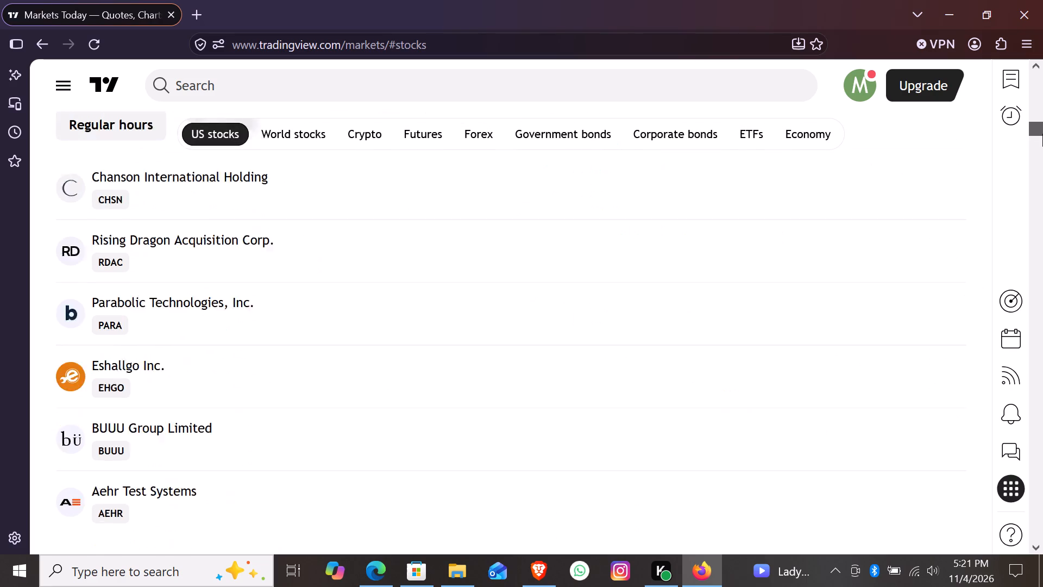
left_click_drag(1042, 134, 1042, 137)
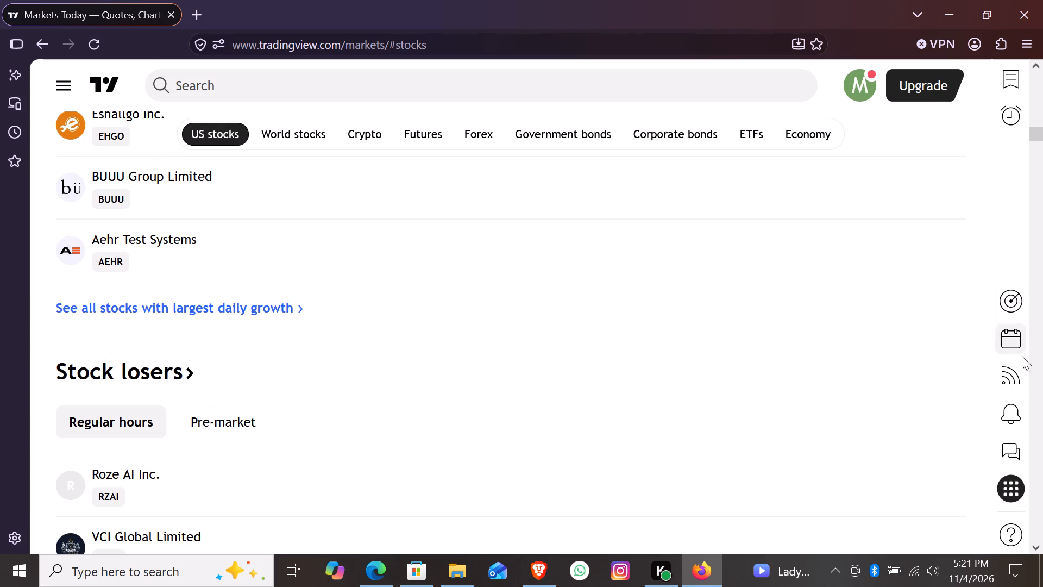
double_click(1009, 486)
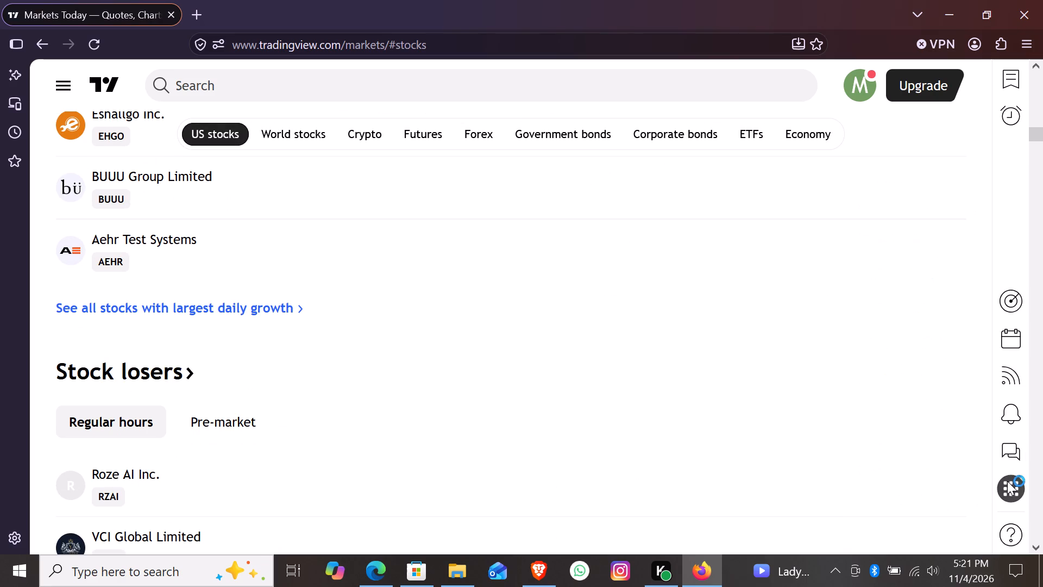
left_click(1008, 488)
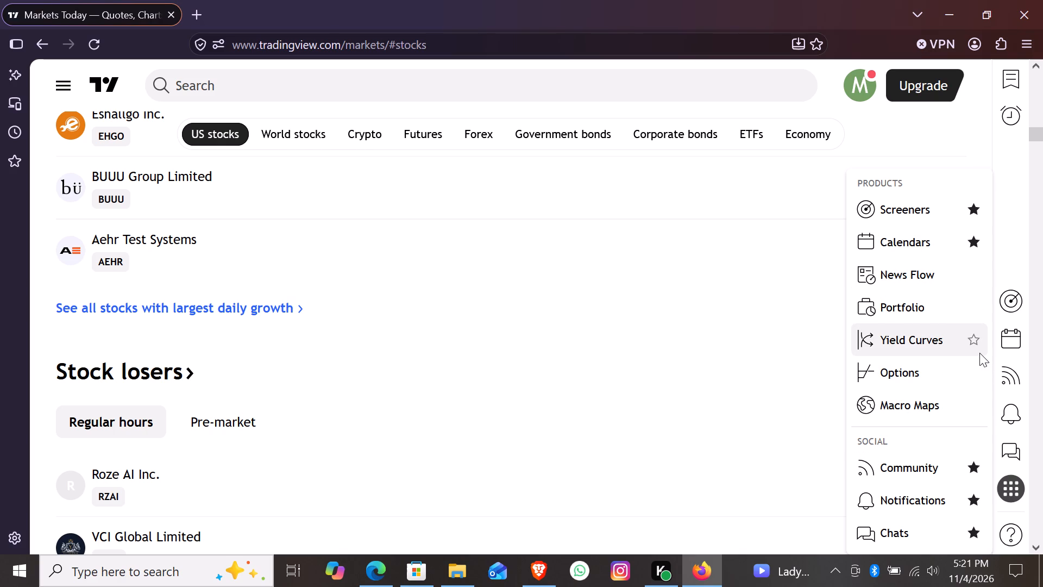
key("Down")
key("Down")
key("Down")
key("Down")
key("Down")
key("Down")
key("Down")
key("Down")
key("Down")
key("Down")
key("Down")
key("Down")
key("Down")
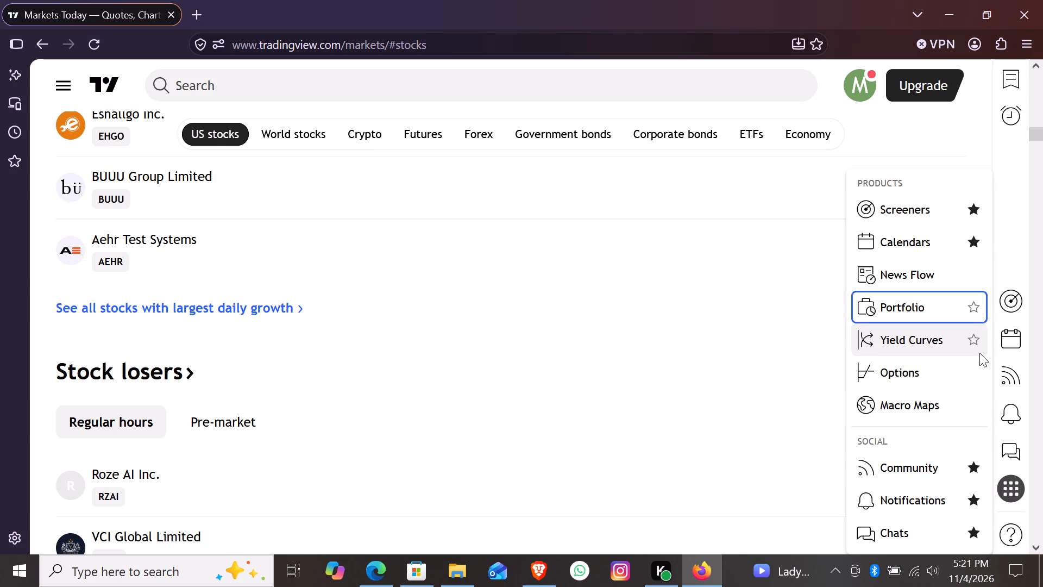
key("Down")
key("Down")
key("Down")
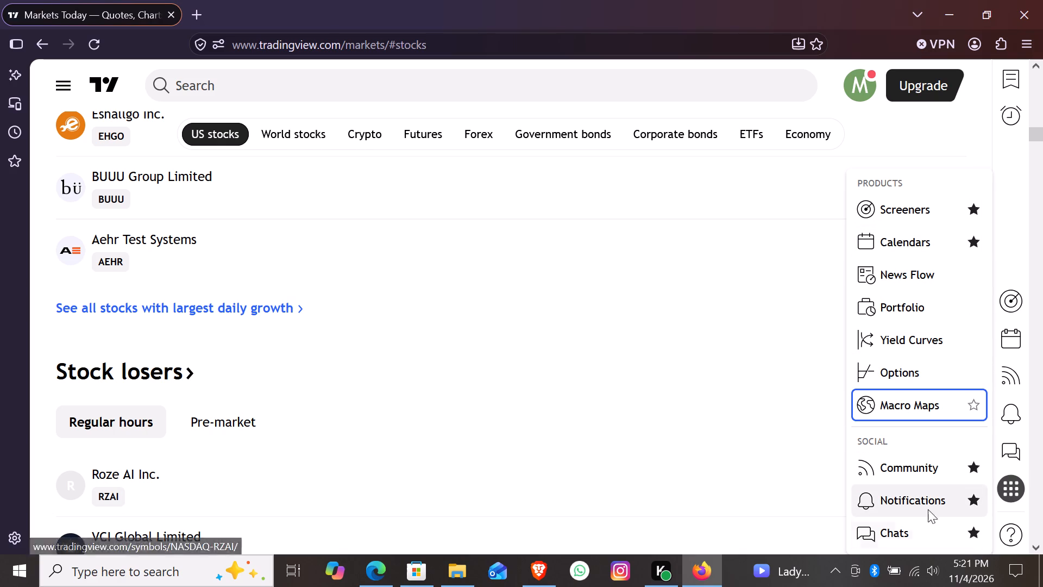
Examine the stock losers list and the Earnings Calendar on the markets page.
left_click(1033, 544)
double_click(1033, 544)
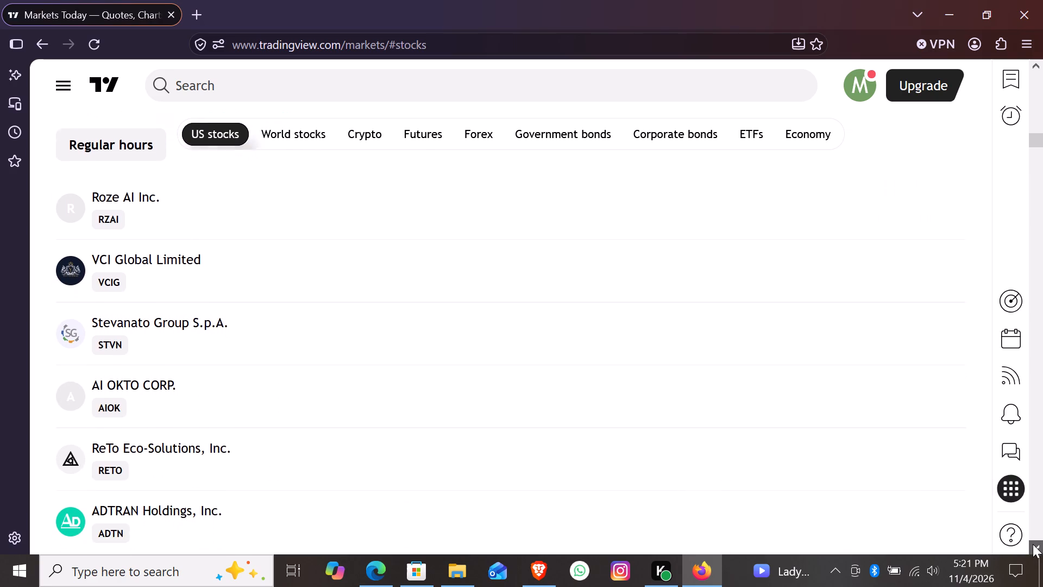
triple_click(1033, 544)
left_click(1033, 544)
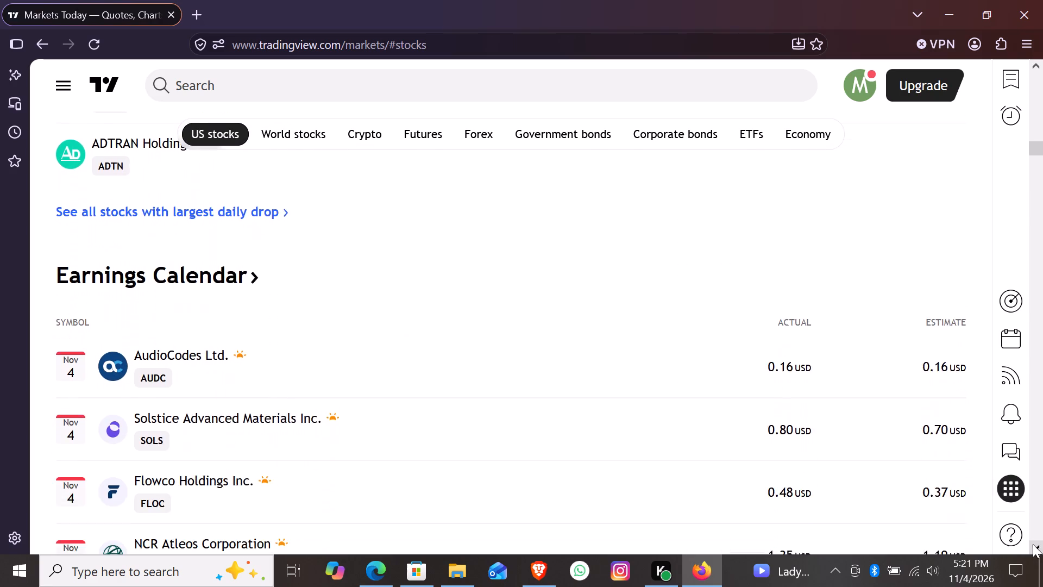
double_click(1033, 544)
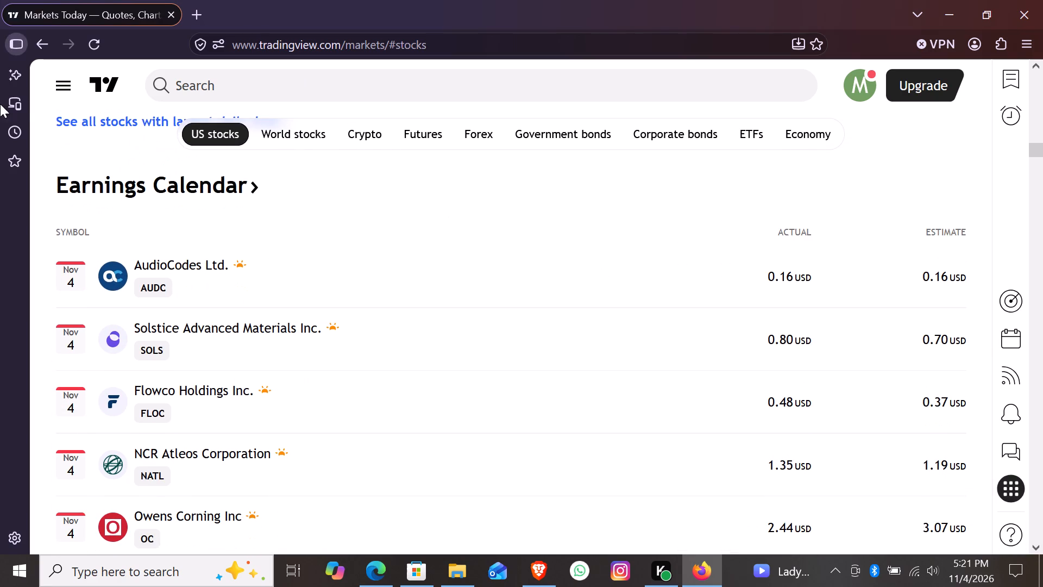
Go to the Forex and currencies section of the markets page.
left_click(18, 99)
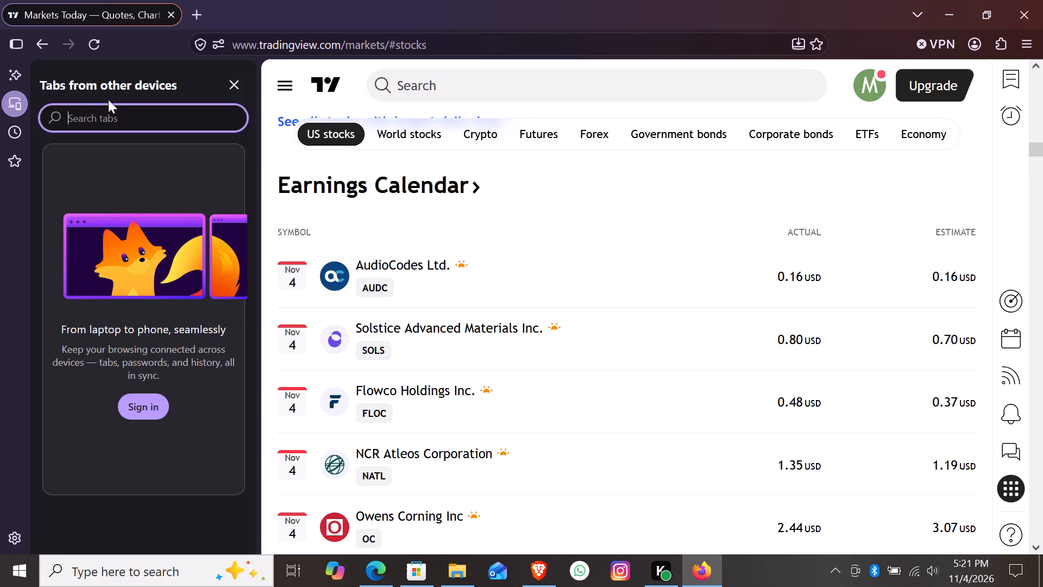
left_click(229, 83)
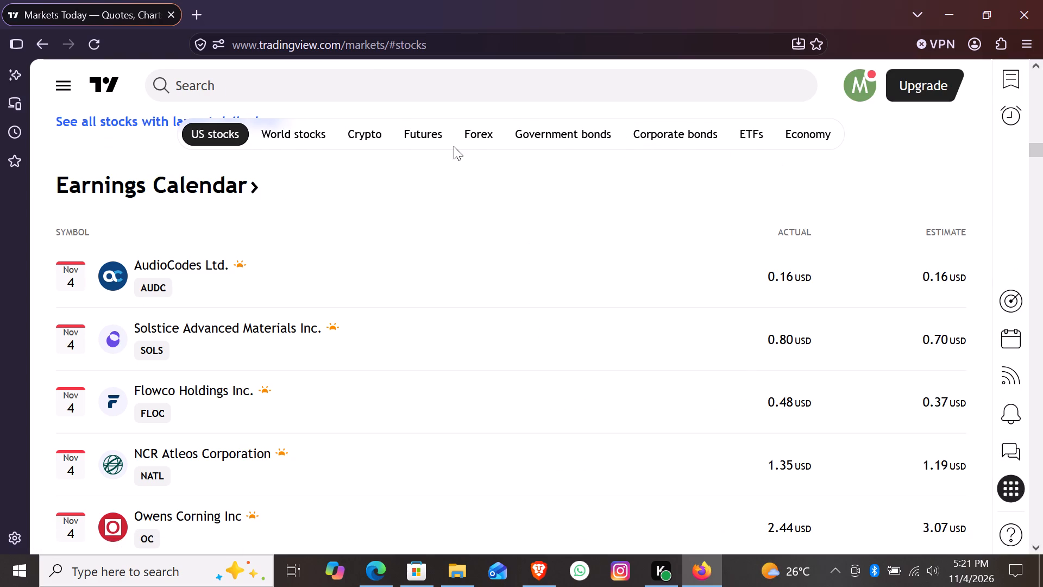
double_click(485, 138)
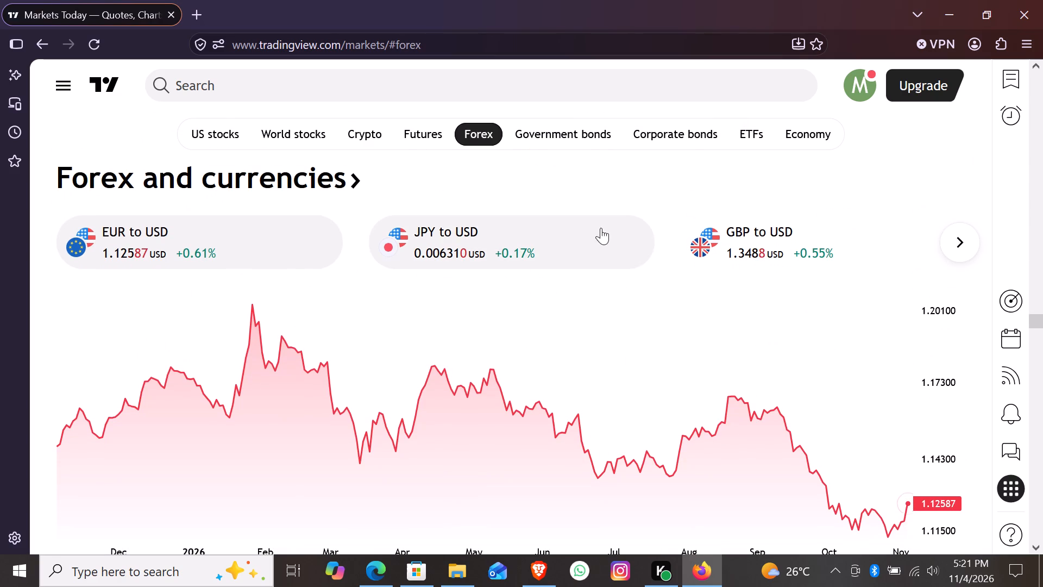
Find Deriv's XAUUSD (Gold vs US Dollar) in the symbol search and launch its chart.
left_click(298, 90)
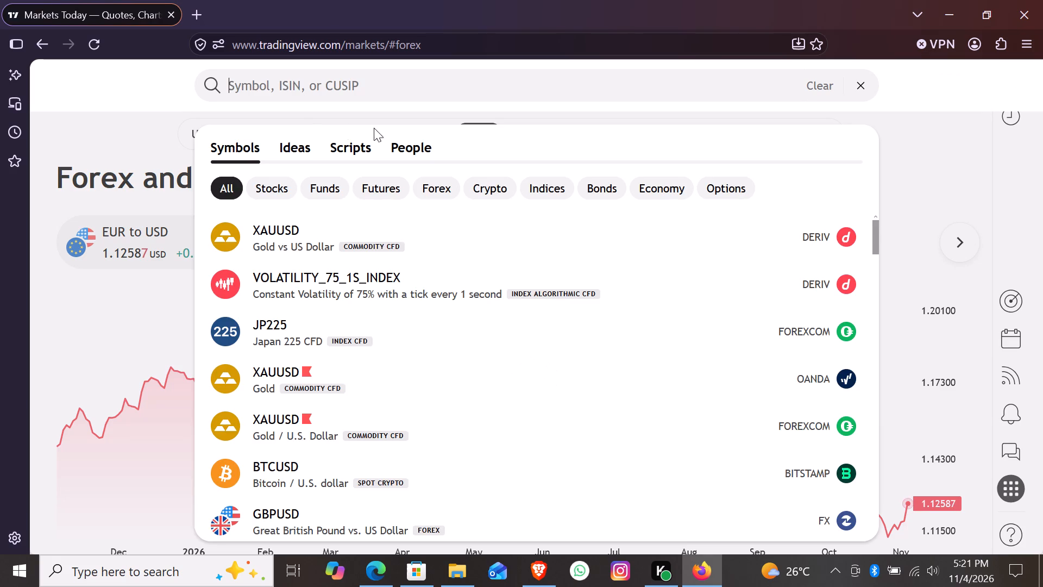
double_click(298, 229)
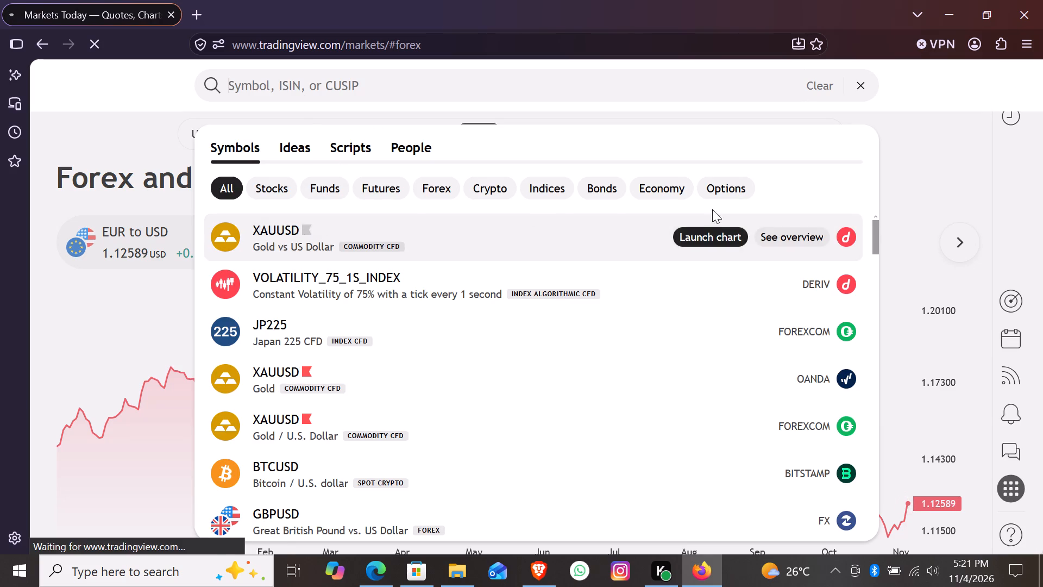
left_click(716, 243)
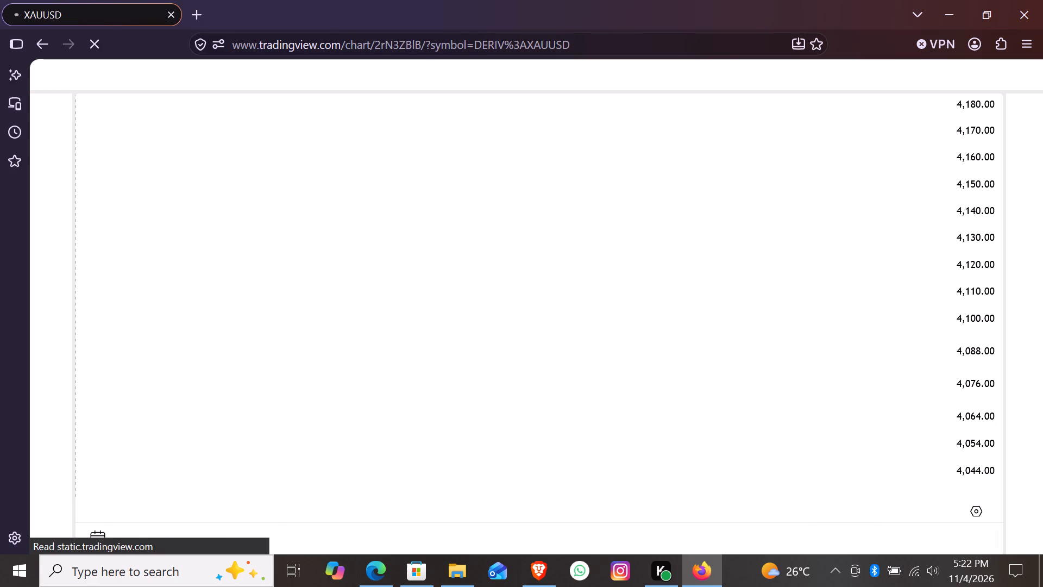
Examine the recent price movement on the 15-minute XAUUSD chart, dismissing the indicator templates tip.
left_click_drag(877, 292, 856, 293)
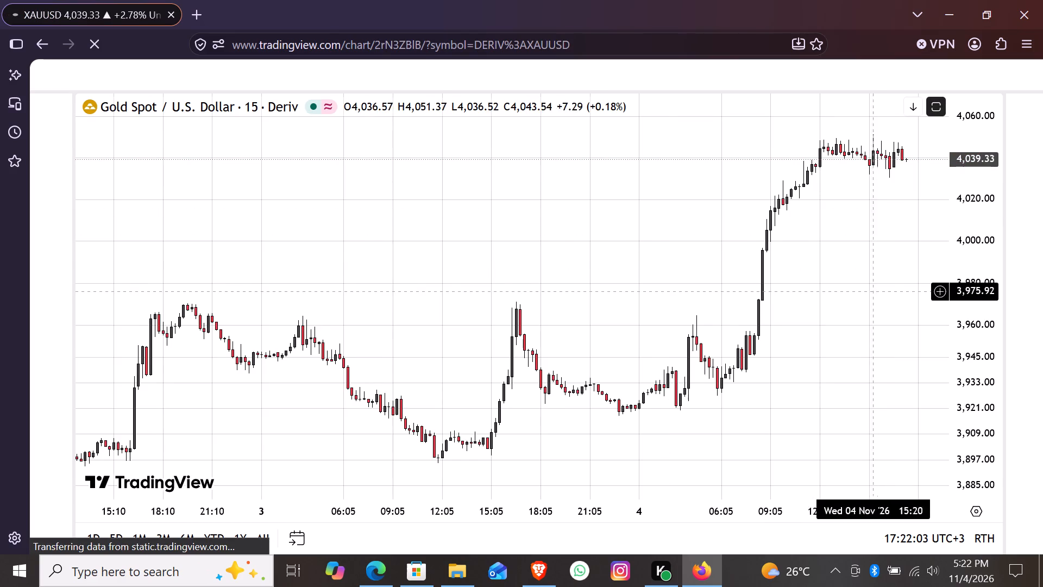
left_click_drag(856, 293, 634, 253)
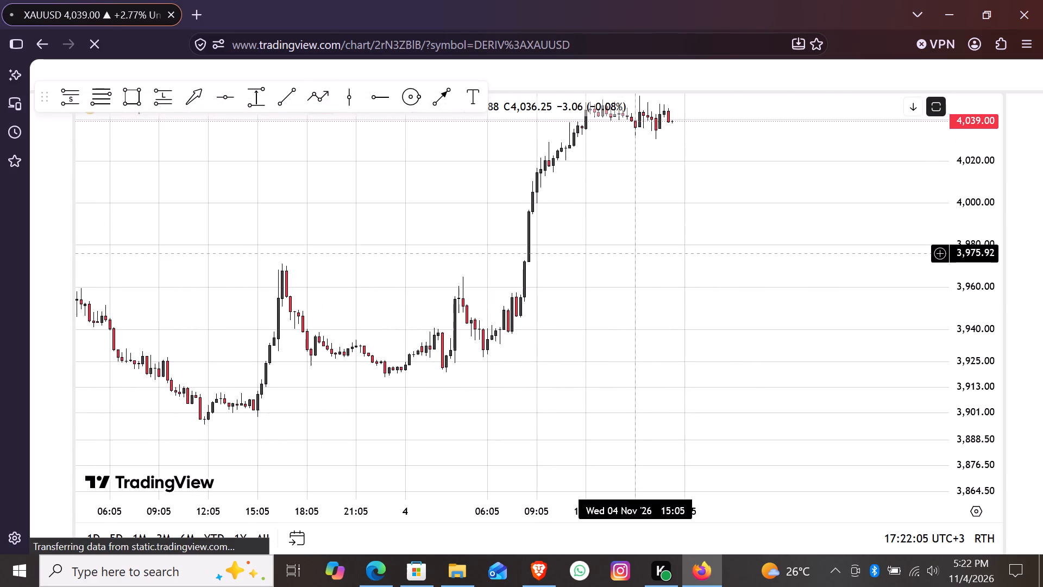
left_click_drag(634, 253, 566, 262)
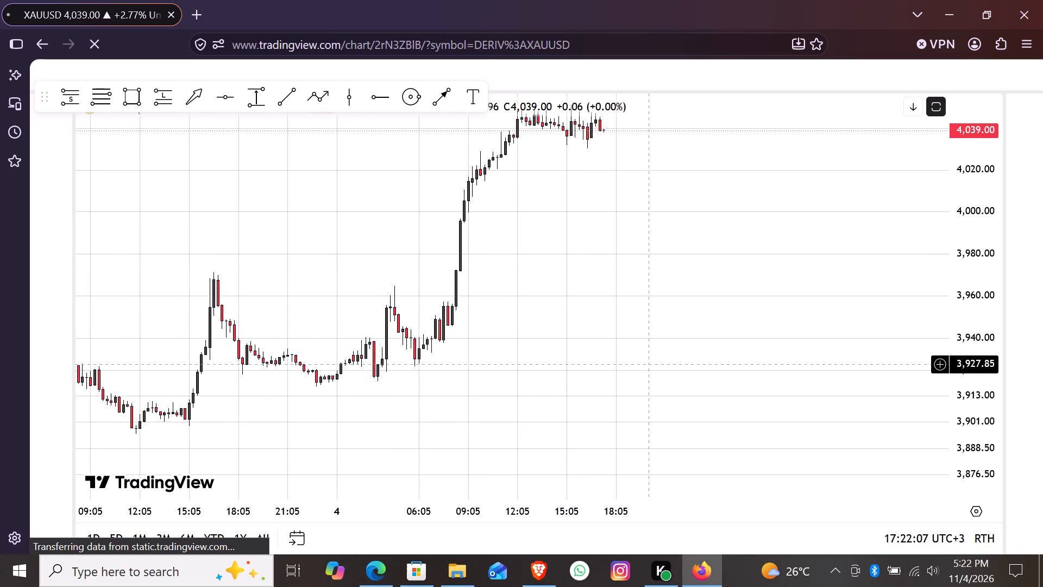
left_click_drag(640, 288, 641, 343)
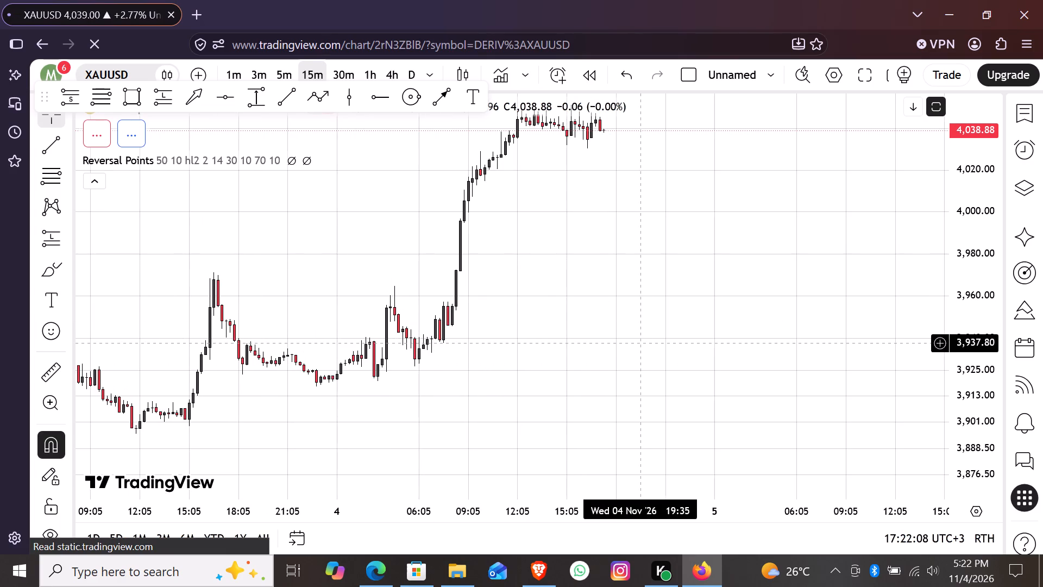
left_click_drag(609, 257, 618, 297)
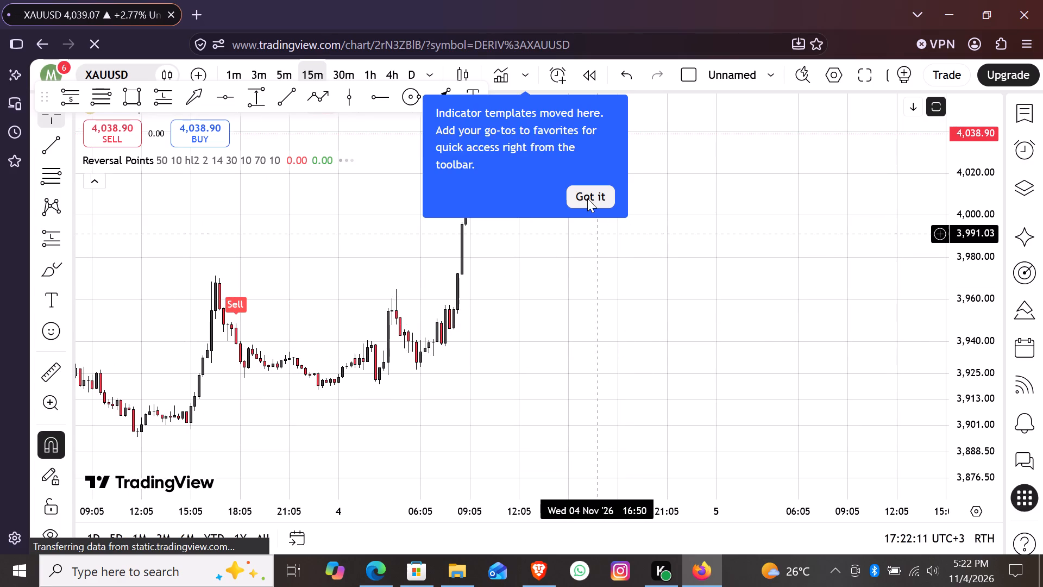
left_click(587, 198)
left_click_drag(605, 263, 592, 334)
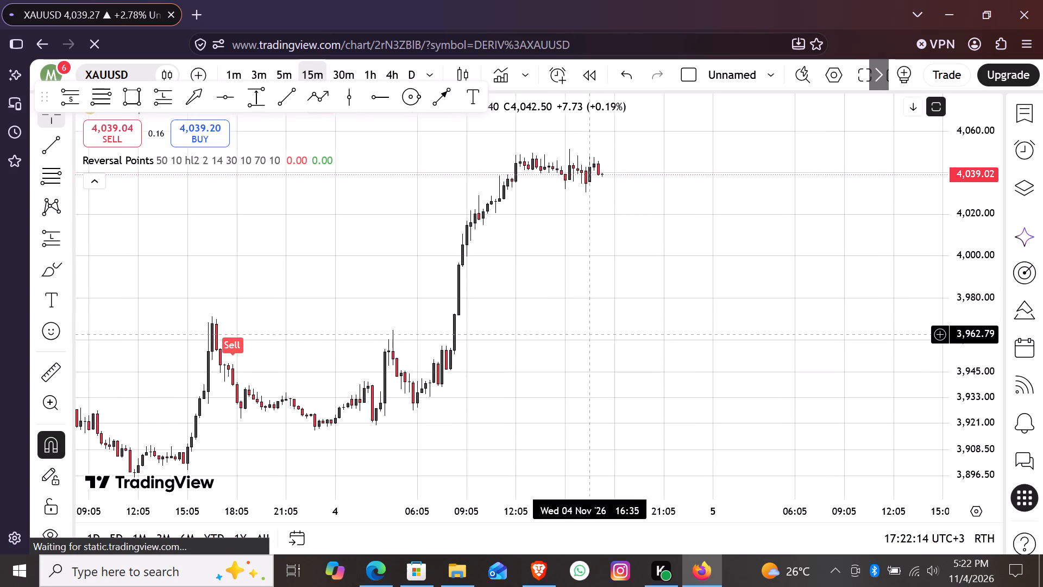
left_click_drag(497, 370, 689, 301)
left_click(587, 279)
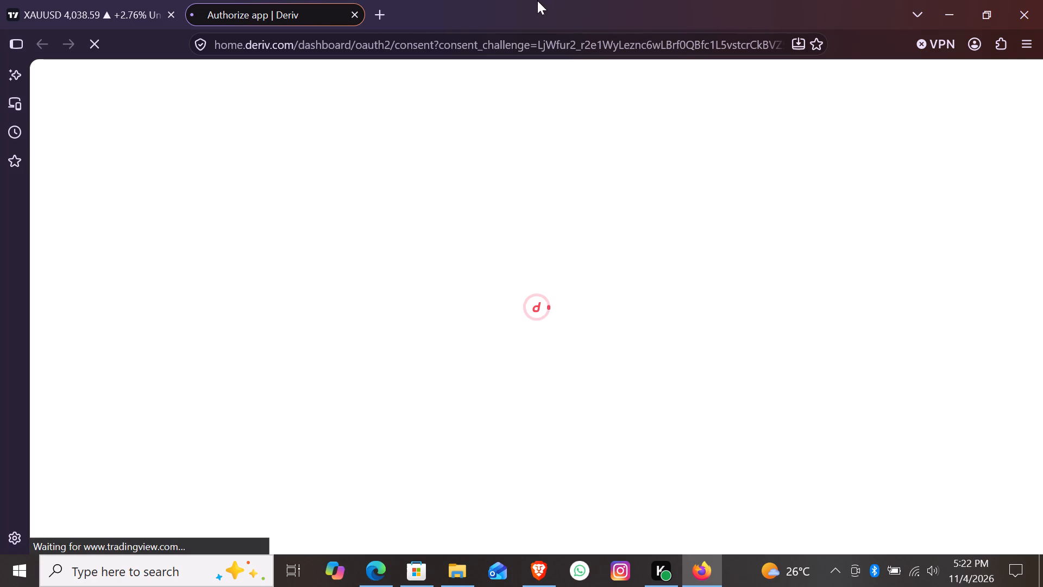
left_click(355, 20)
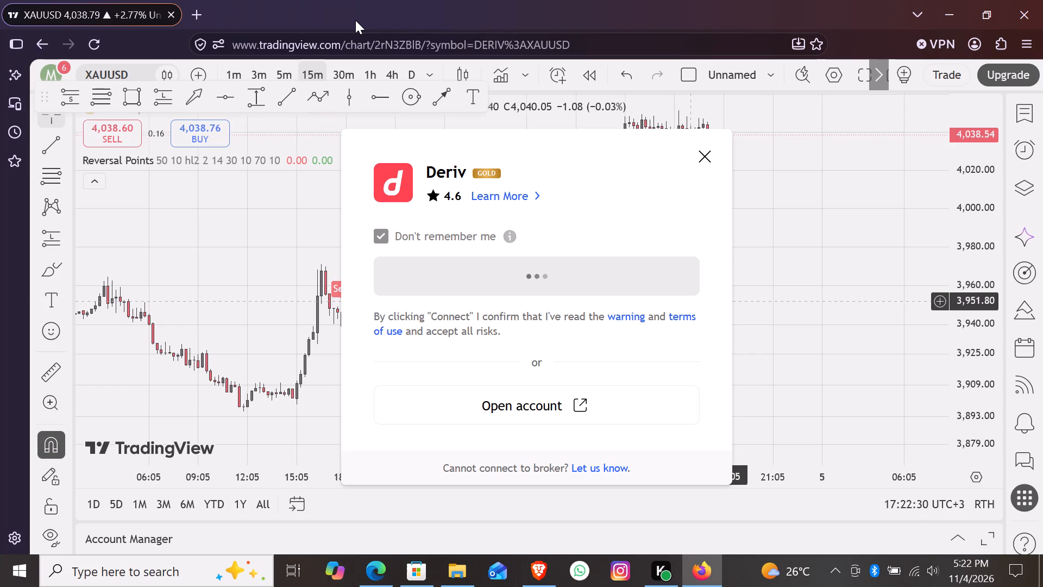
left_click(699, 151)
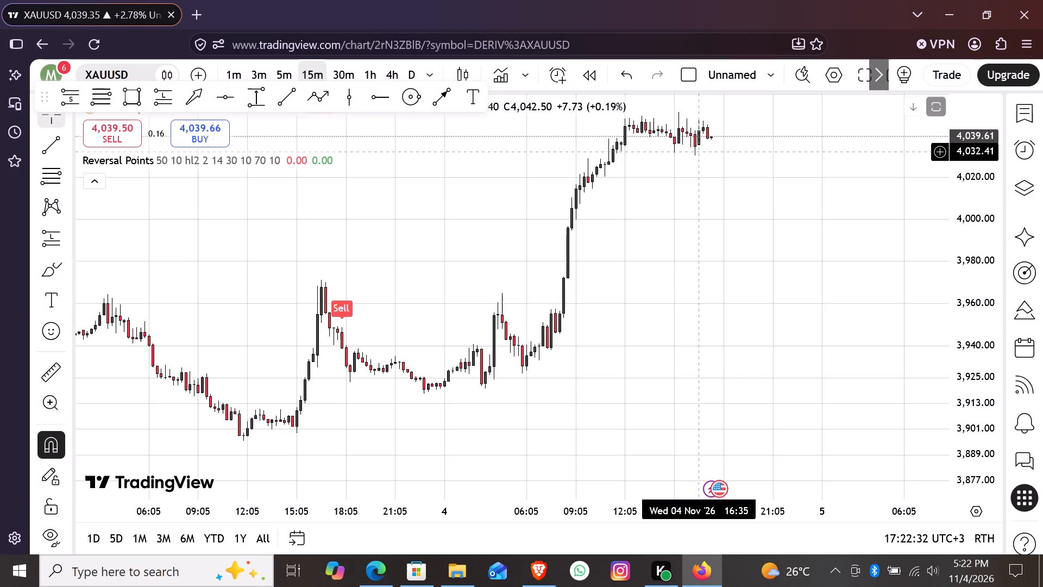
Examine the earlier XAUUSD candles and their Reversal Points Buy and Sell signals, returning to the 4 November candles.
left_click_drag(343, 242, 453, 266)
left_click_drag(378, 254, 824, 196)
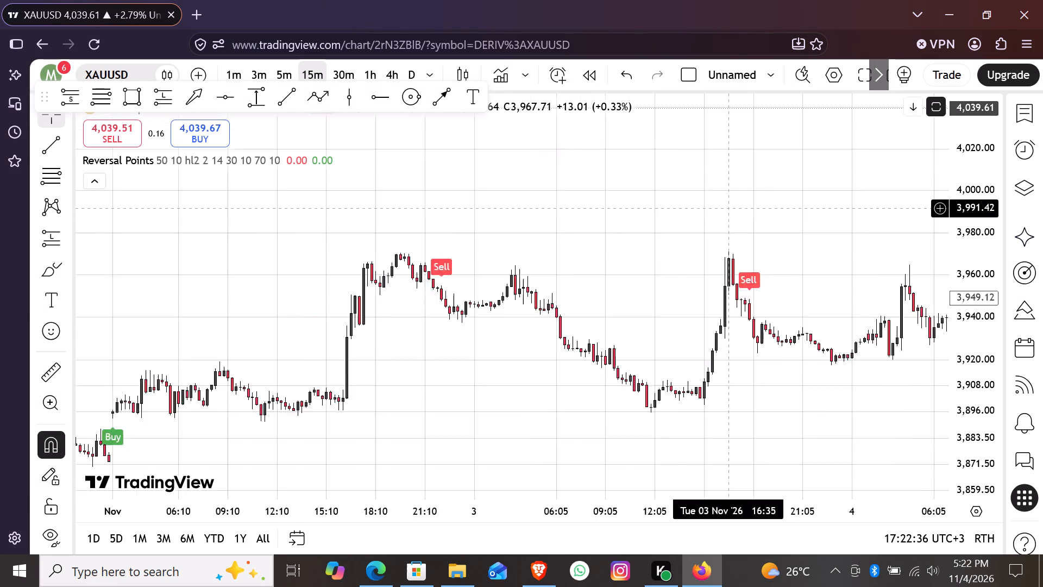
left_click_drag(824, 196, 341, 201)
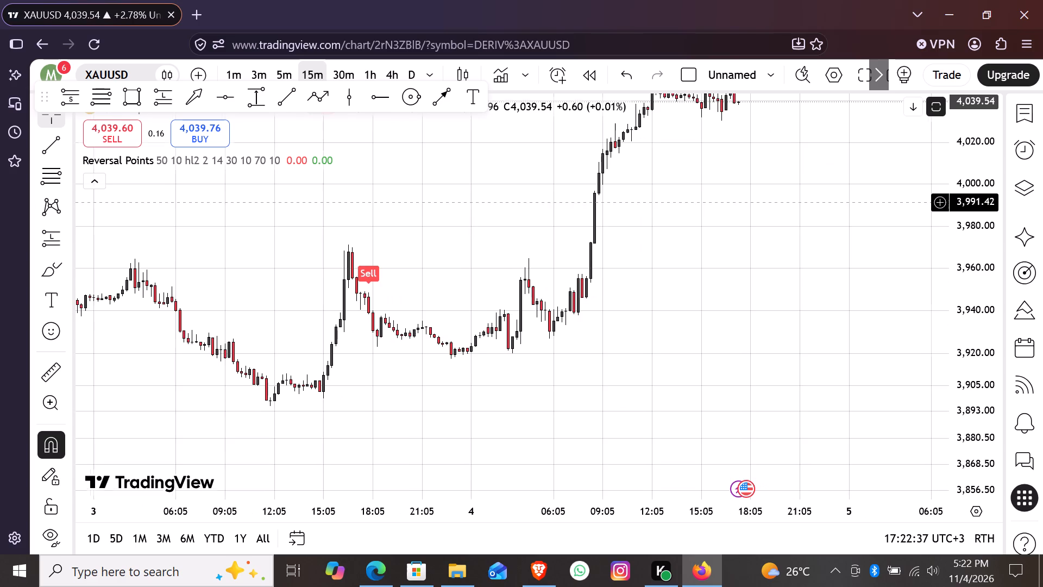
left_click_drag(341, 201, 293, 205)
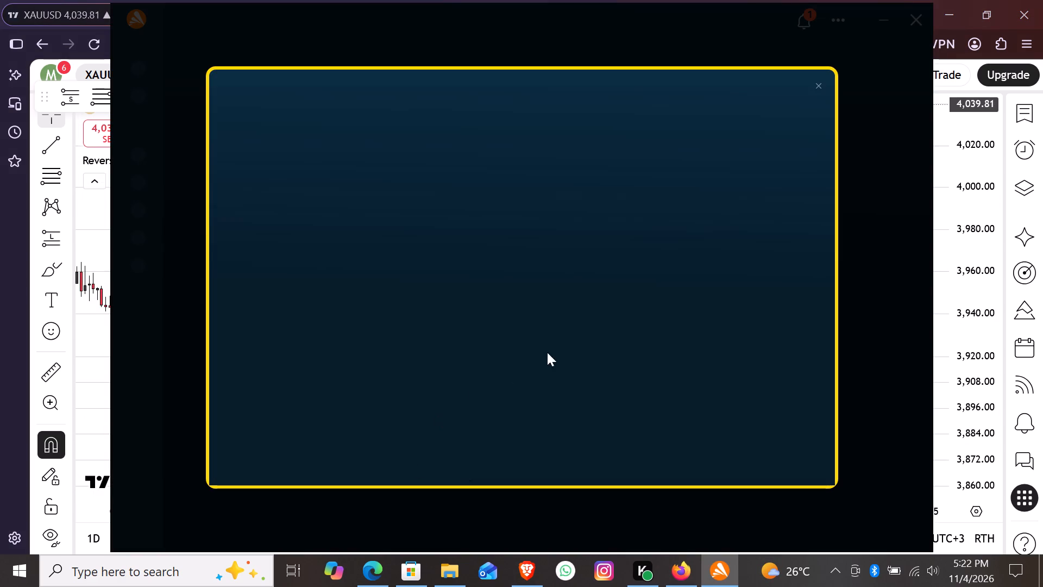
Dismiss the Avast licence reminder and close the antivirus window.
left_click(823, 86)
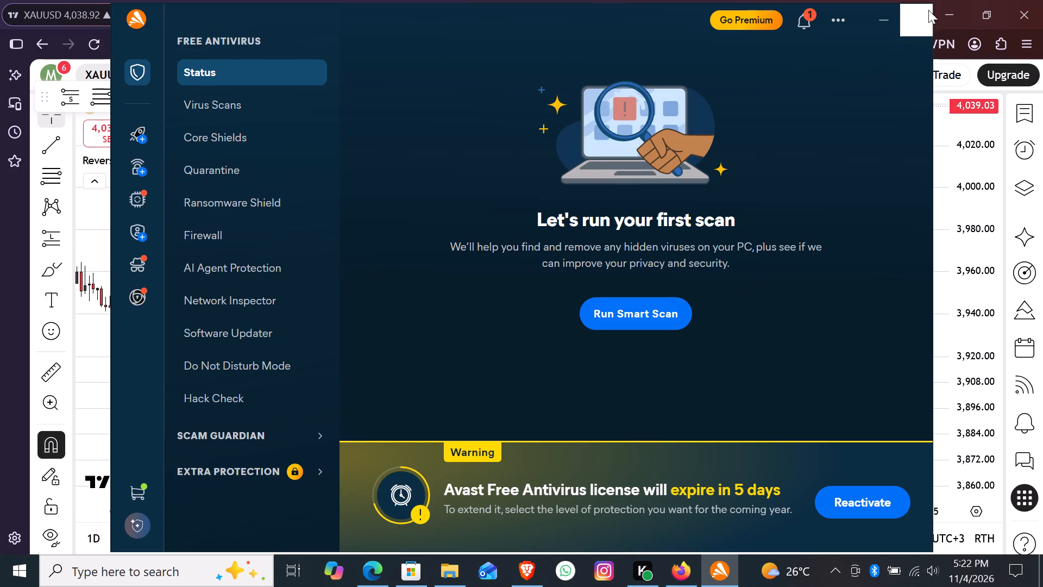
left_click(926, 14)
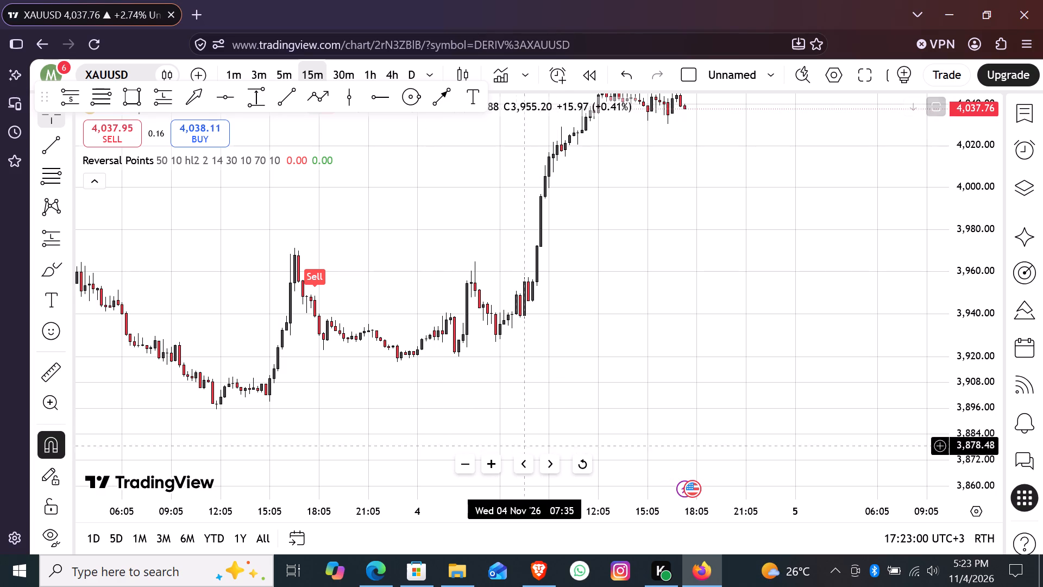
Switch the XAUUSD chart to the 5-minute timeframe.
left_click_drag(581, 380, 495, 423)
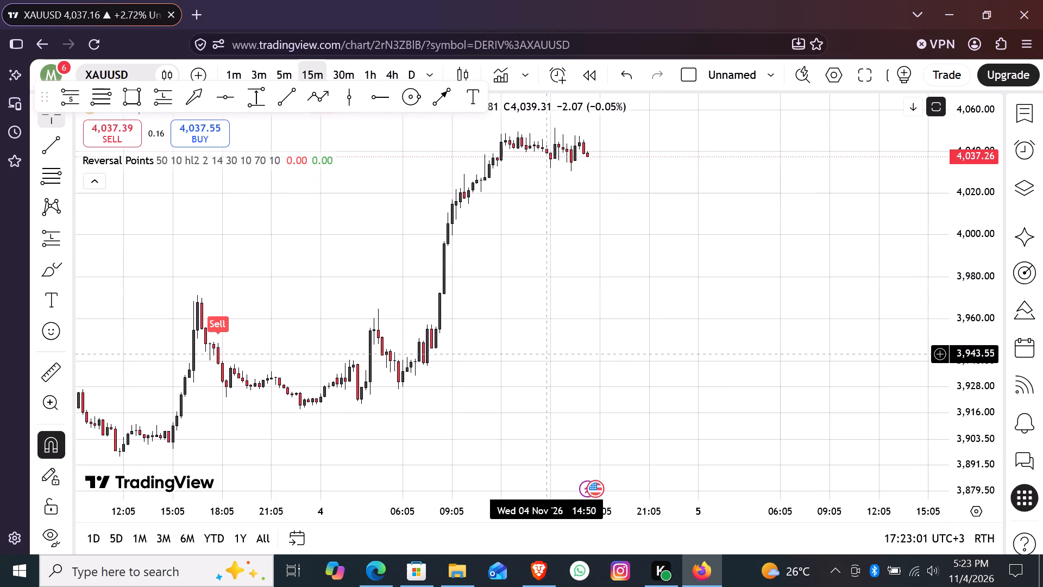
left_click_drag(568, 286, 537, 346)
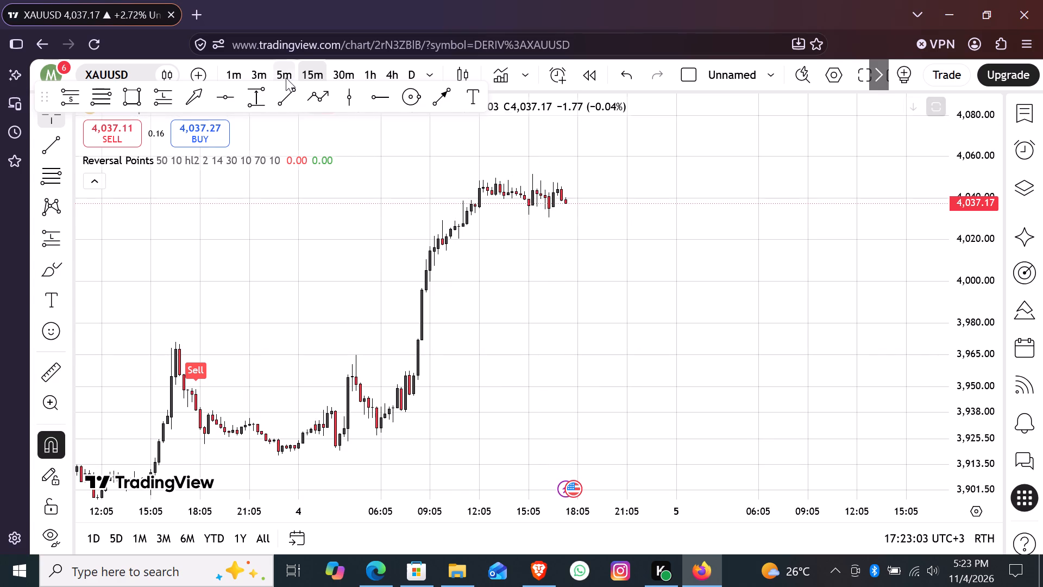
double_click(283, 73)
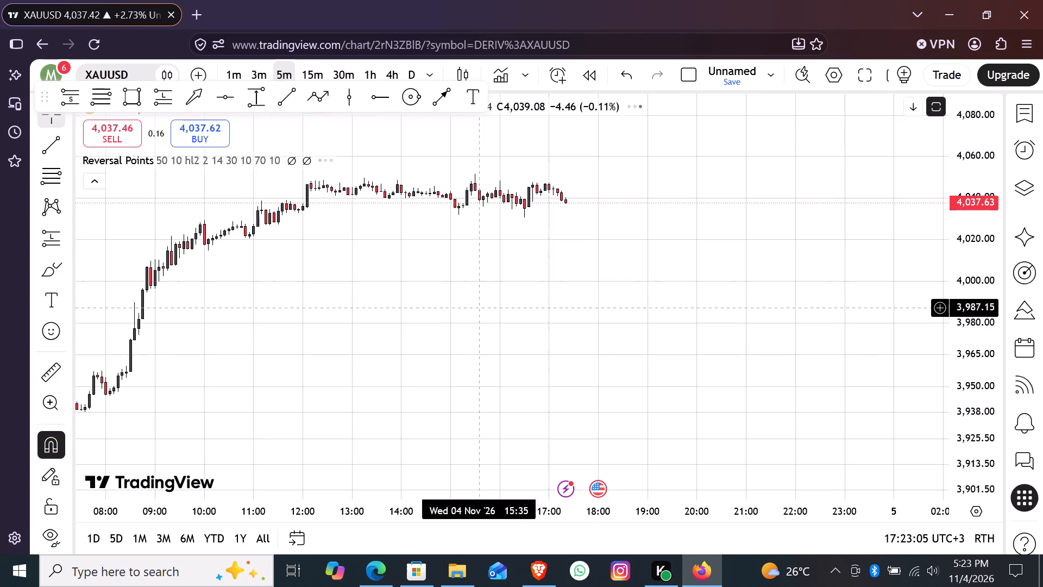
Examine the 4 November candles on the 5-minute chart, from the midday range back to the early-morning lows.
left_click_drag(355, 315, 636, 313)
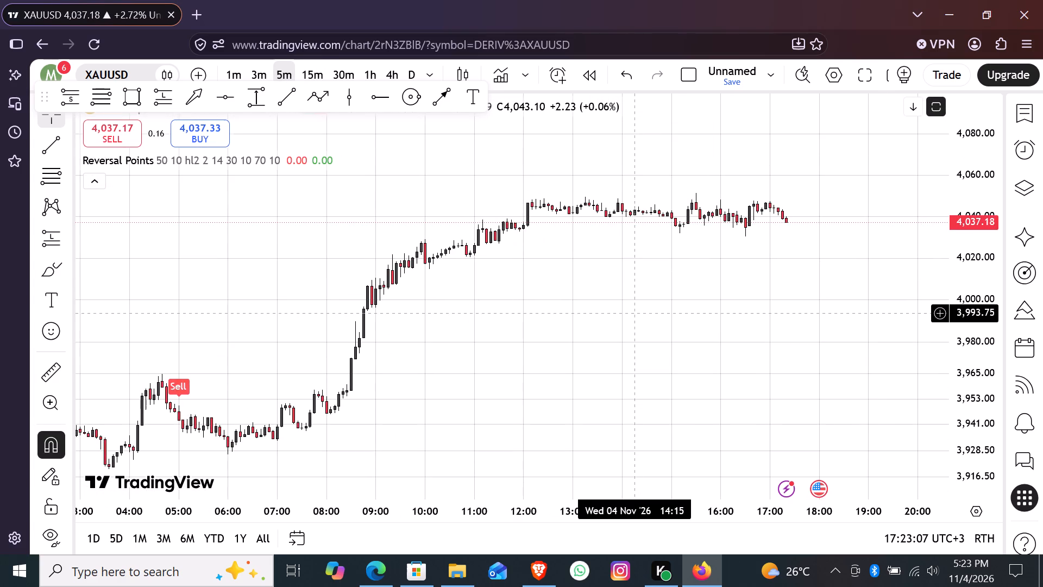
left_click_drag(983, 327, 972, 70)
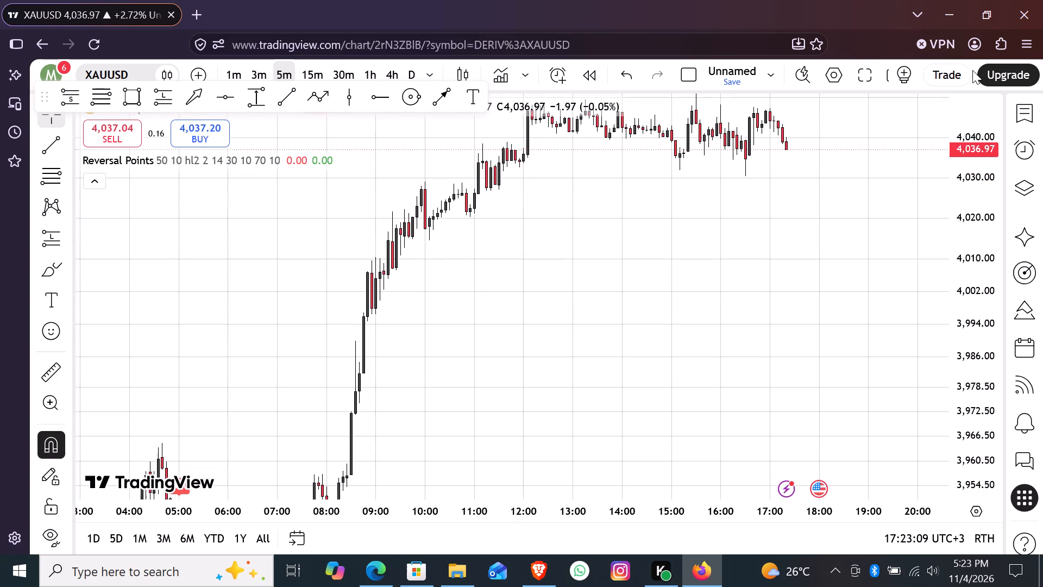
left_click_drag(972, 70, 973, 70)
left_click_drag(655, 193, 494, 319)
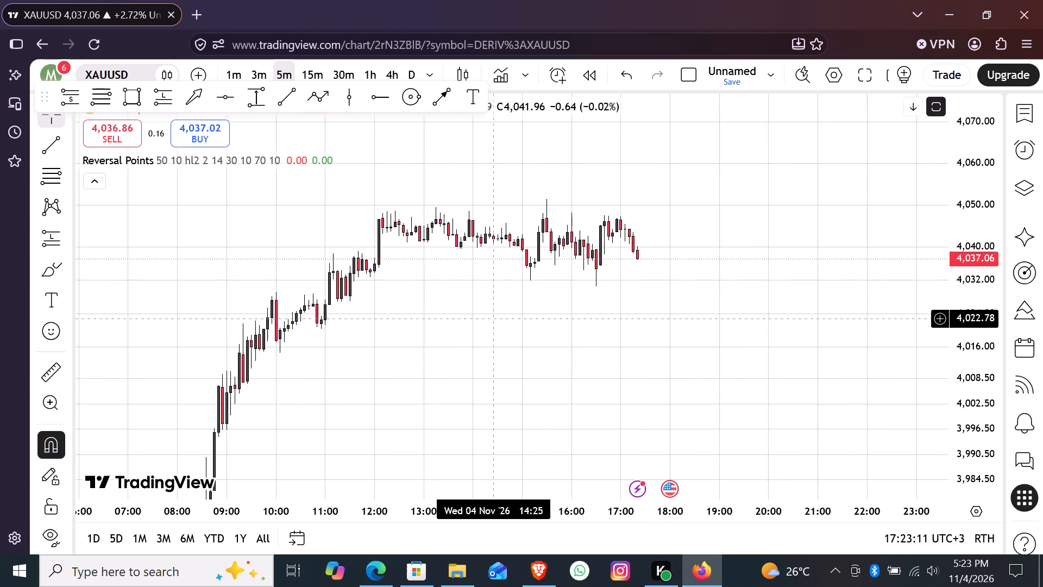
left_click_drag(494, 319, 532, 285)
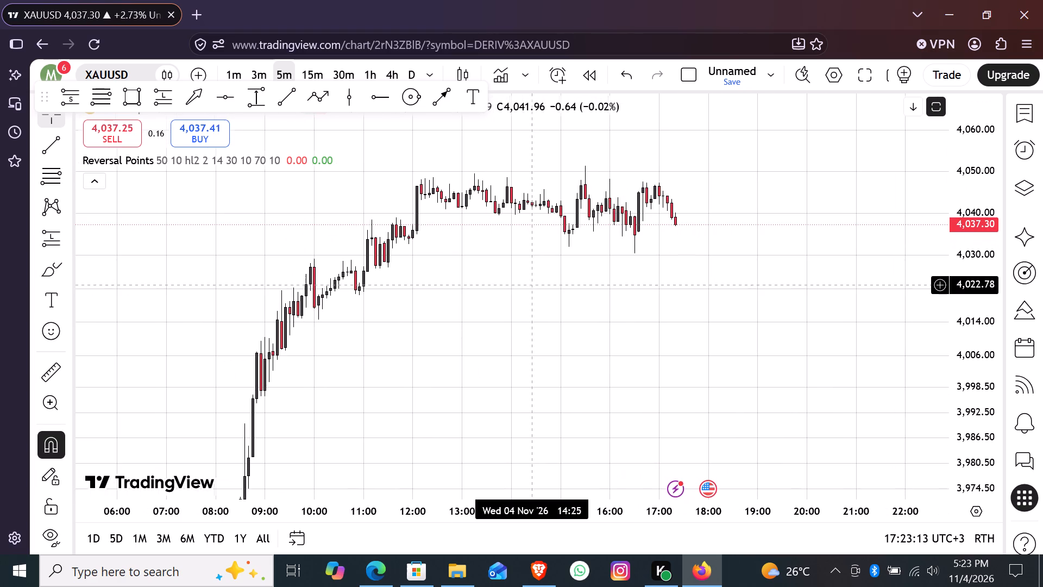
left_click_drag(532, 285, 720, 153)
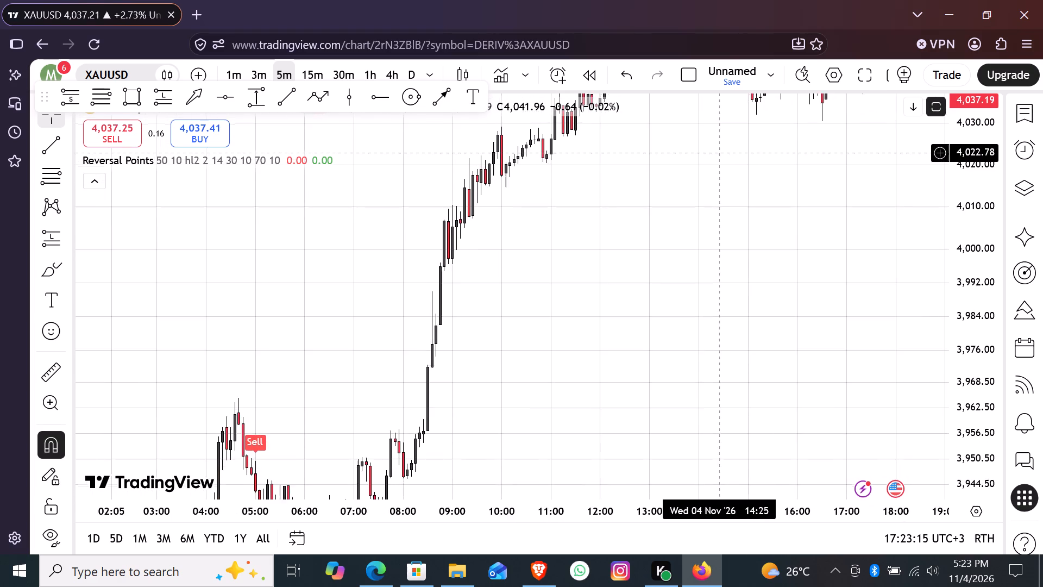
left_click_drag(720, 153, 714, 189)
left_click_drag(689, 285, 737, 151)
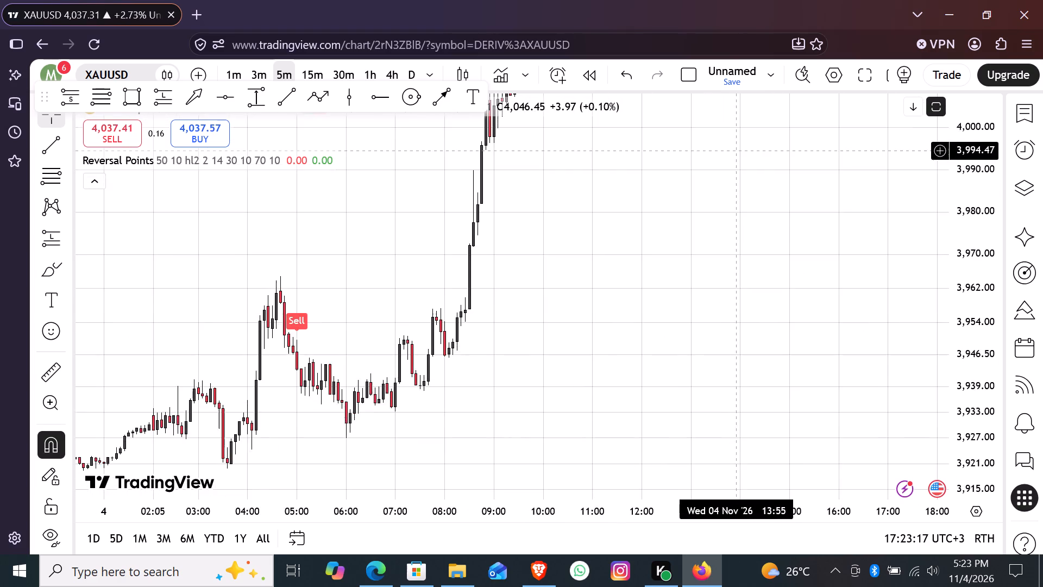
left_click_drag(737, 151, 749, 109)
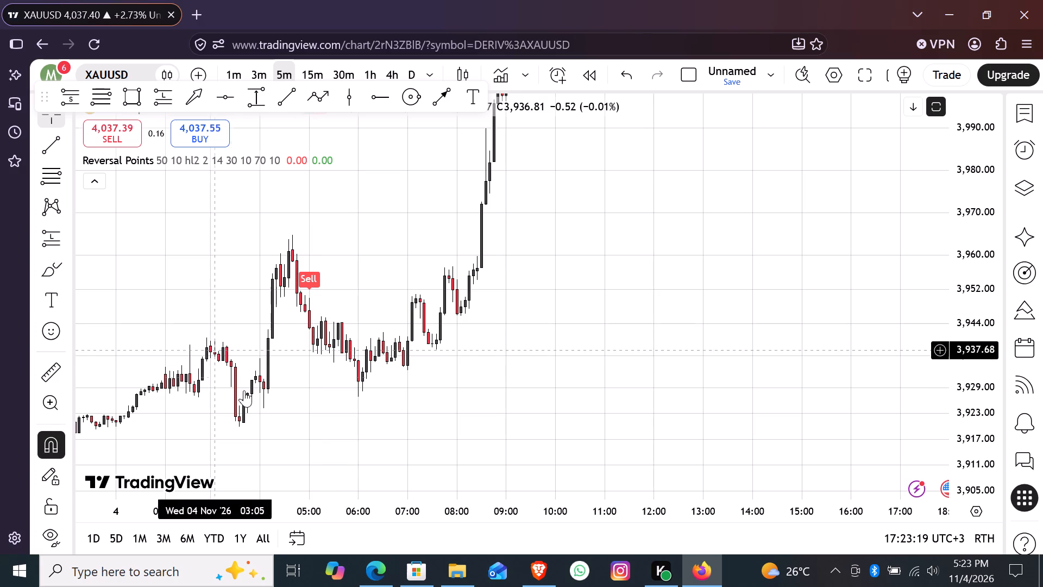
Draw a rectangle zone from 04:05 to about 09:05 on 4 November, between about 3,930.96 and 3,924.75.
left_click(120, 98)
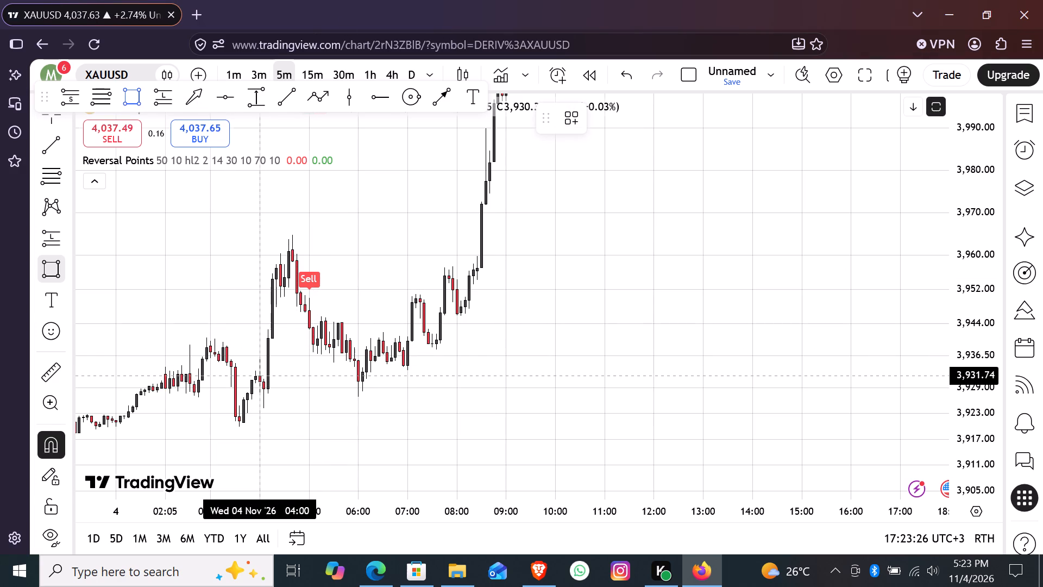
left_click_drag(263, 377, 263, 388)
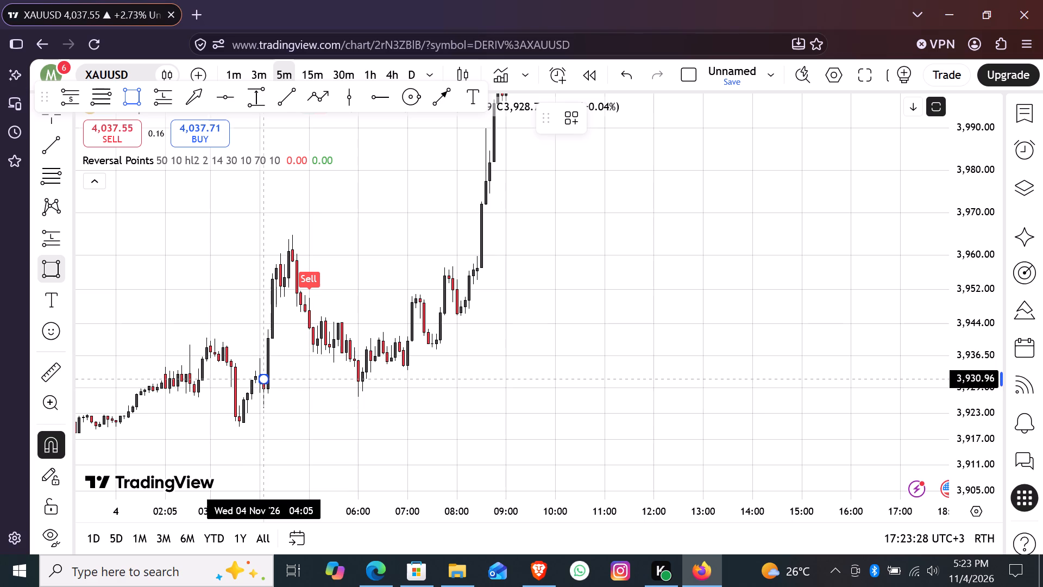
left_click_drag(263, 388, 508, 404)
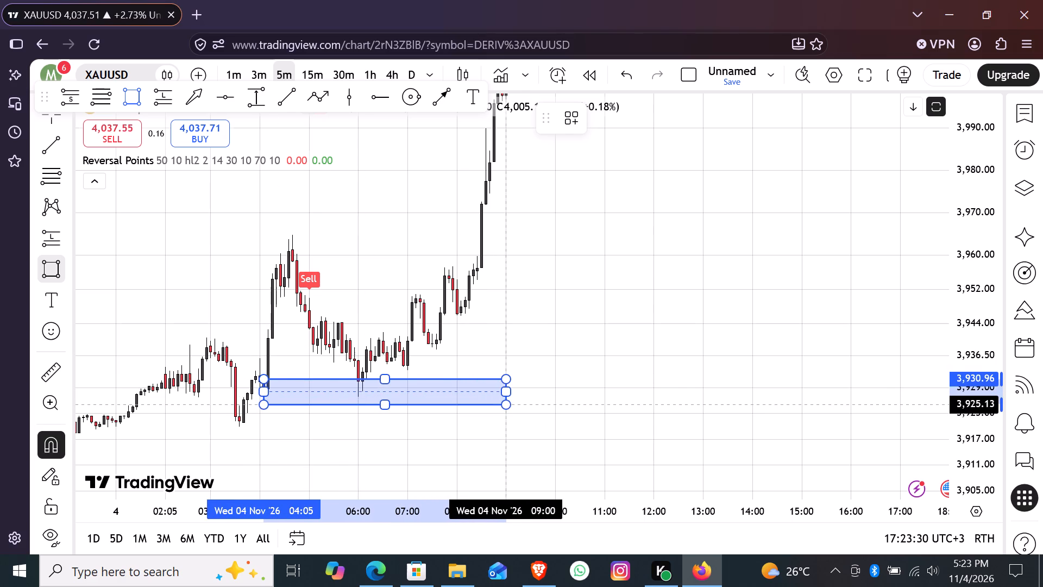
left_click_drag(508, 404, 509, 406)
left_click(509, 406)
left_click(509, 406)
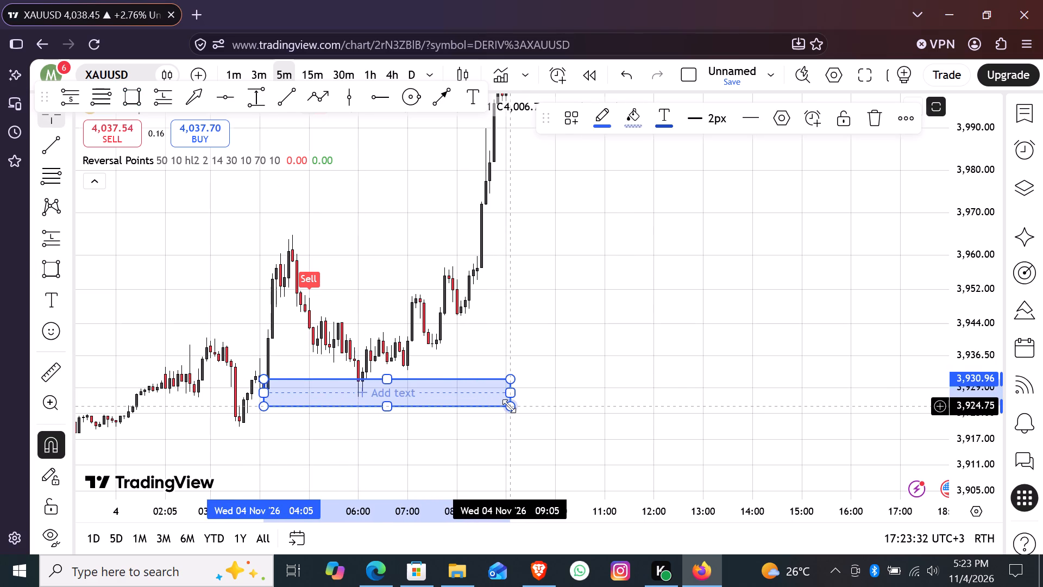
left_click(509, 406)
Label the rectangle zone "order block", dismiss the broker advert and deselect the drawing.
left_click(361, 389)
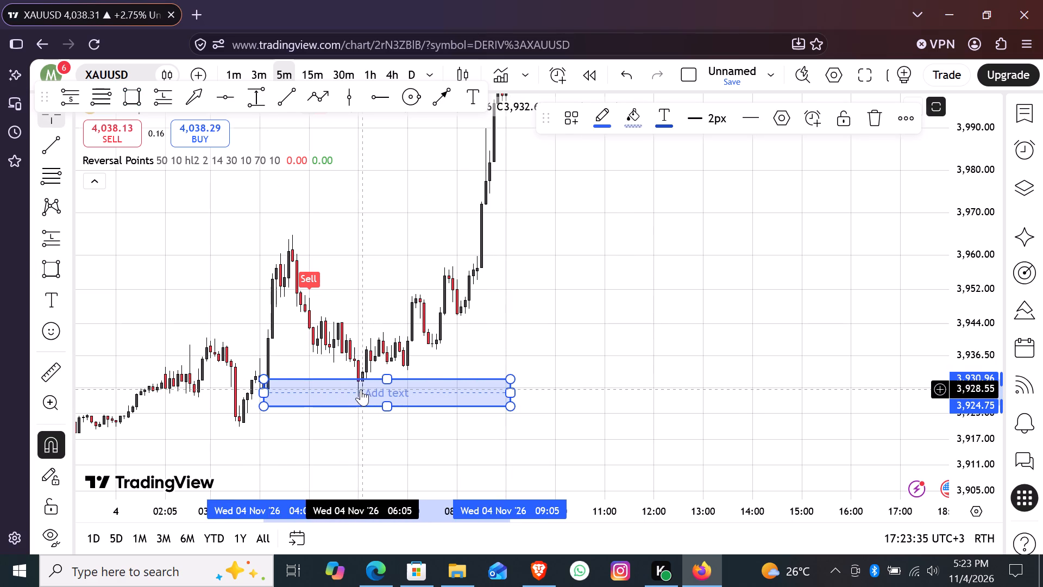
type("order block")
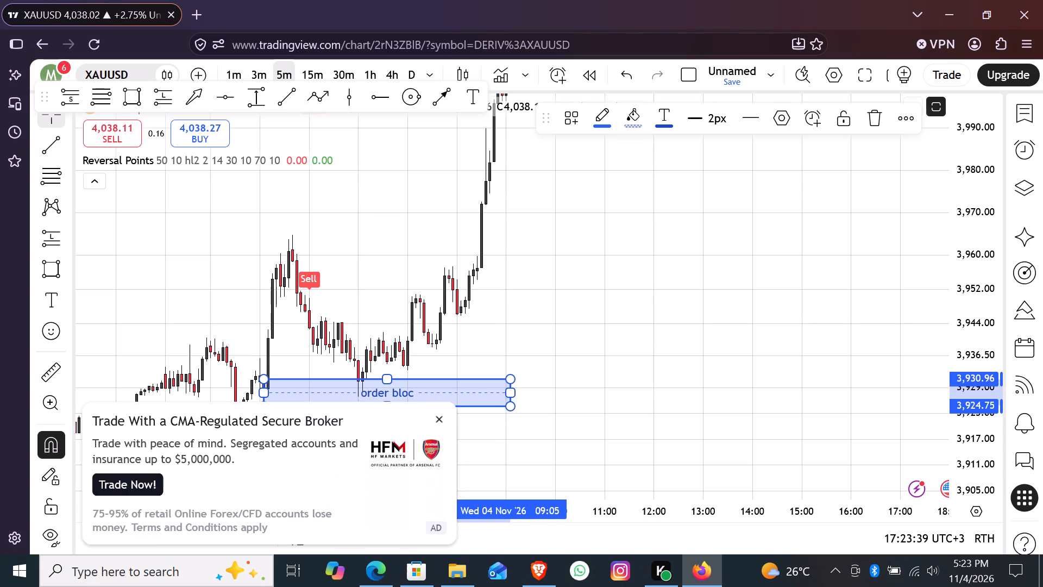
left_click(440, 421)
left_click(409, 394)
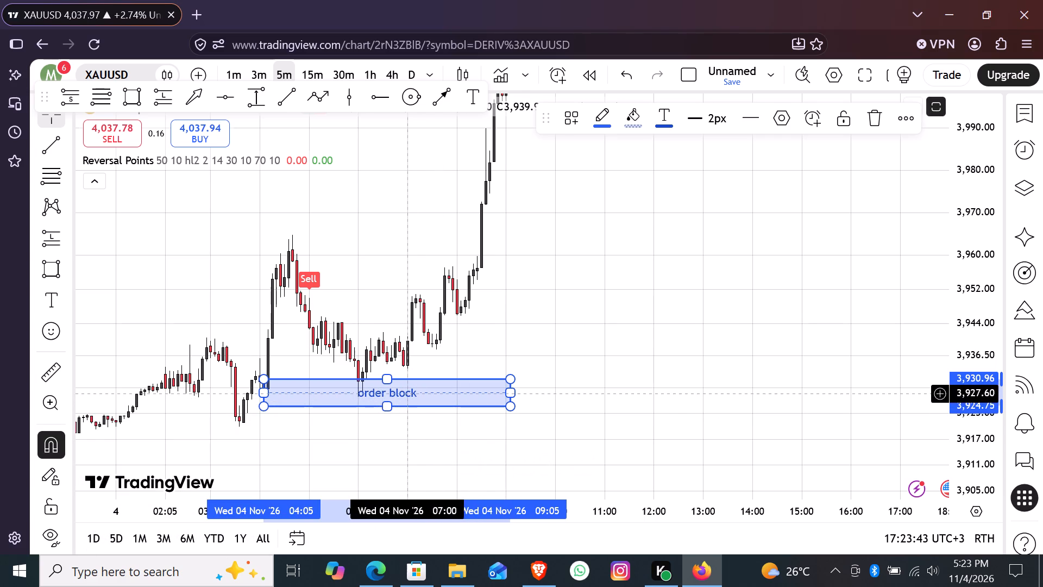
double_click(366, 386)
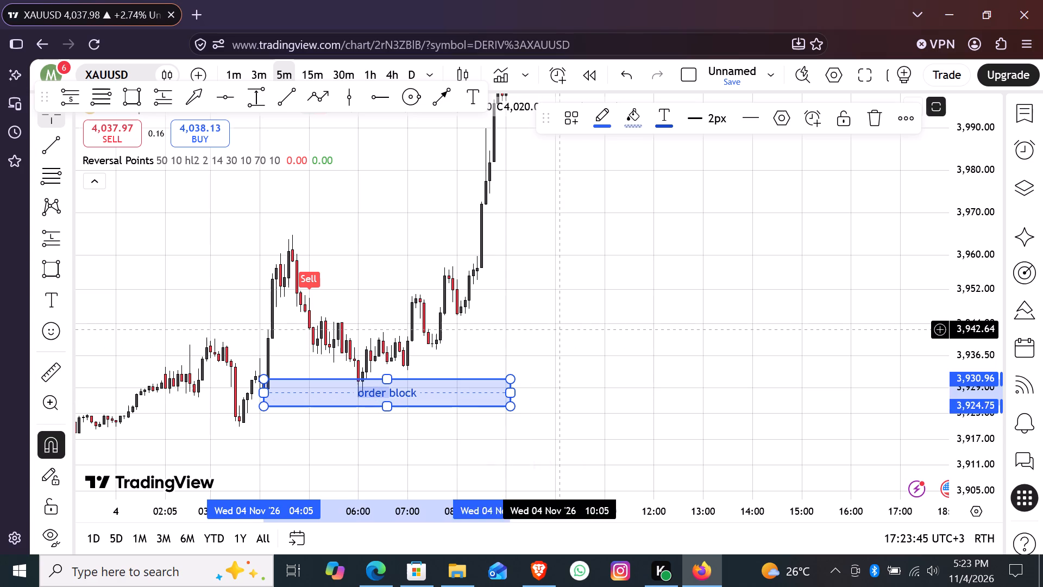
left_click(564, 329)
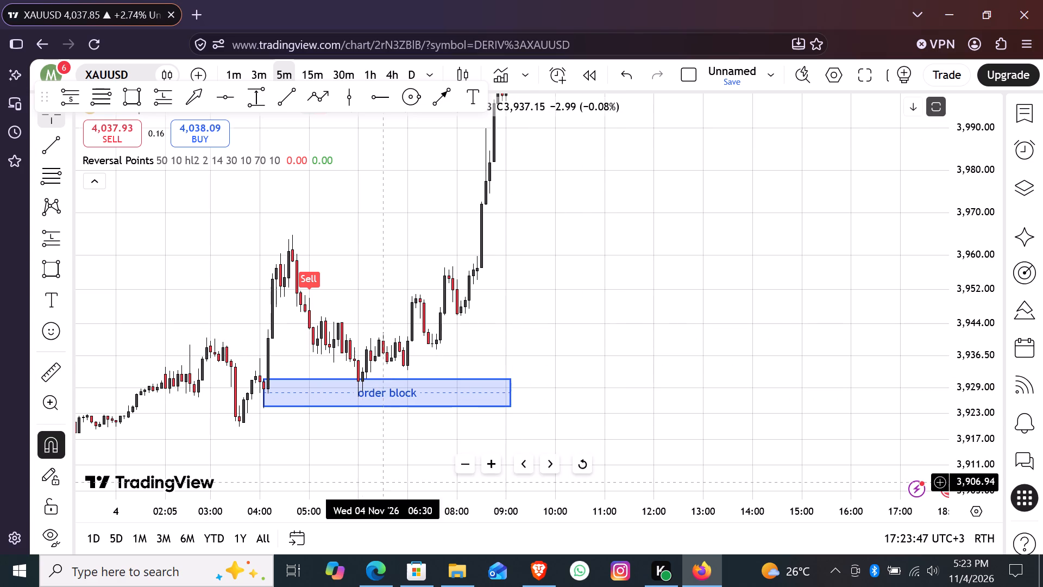
Draw a second rectangle zone above the order block, from 07:00 to about 09:35, between about 3,940.95 and 3,946.45.
left_click_drag(346, 448, 394, 373)
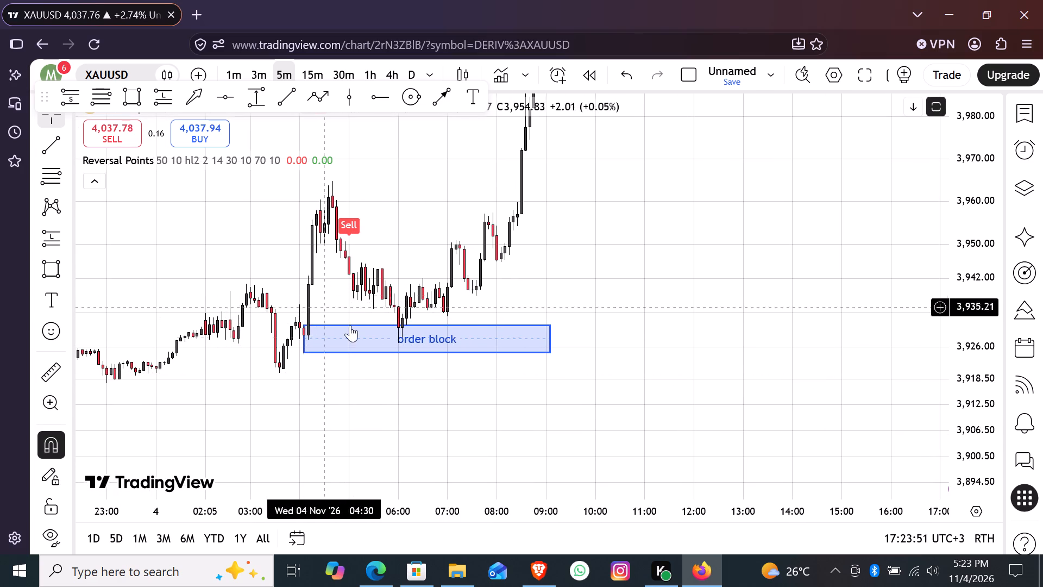
left_click_drag(598, 342, 567, 397)
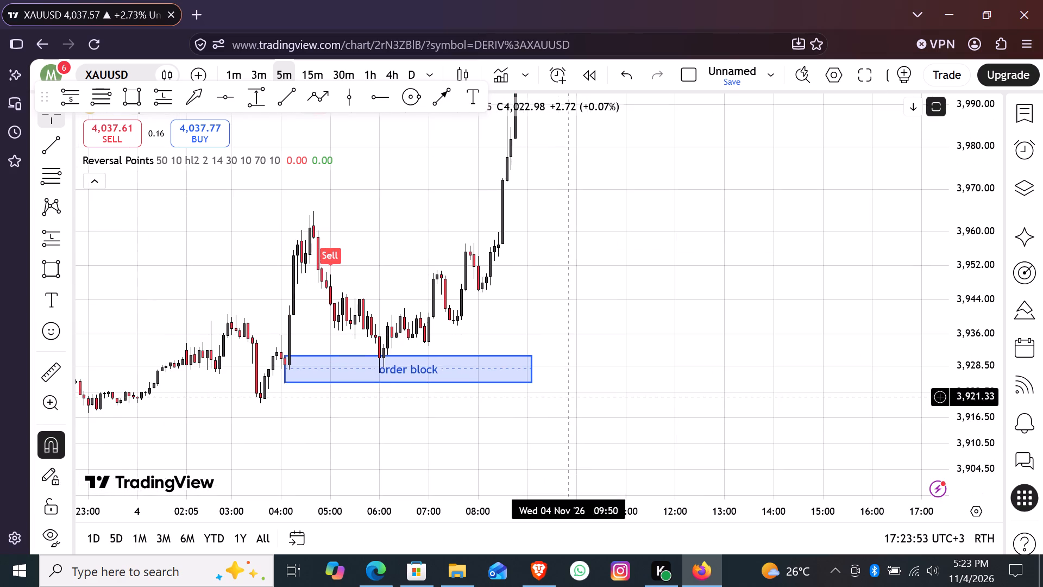
left_click_drag(682, 241, 757, 182)
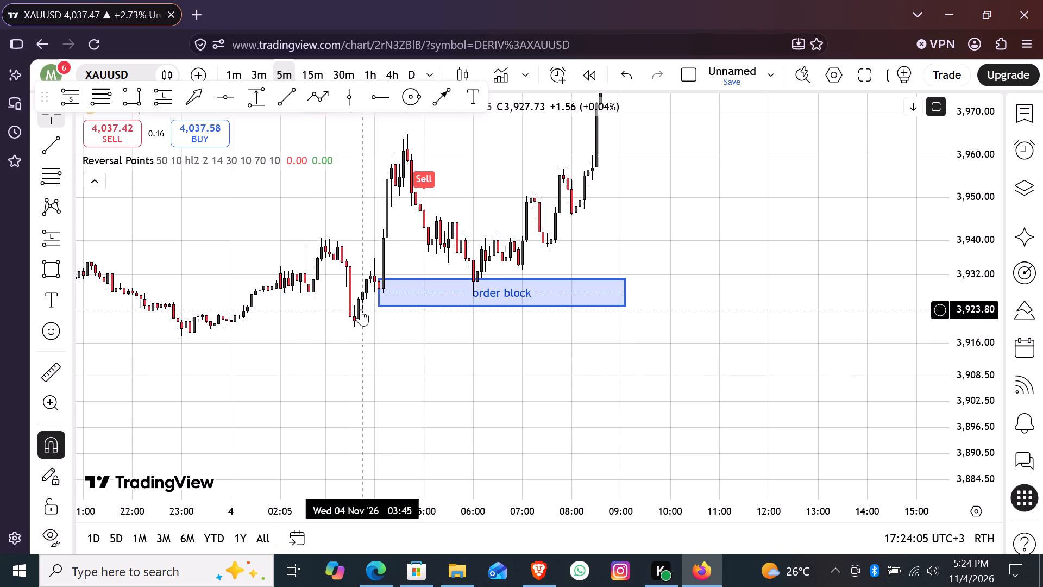
left_click_drag(535, 349, 419, 520)
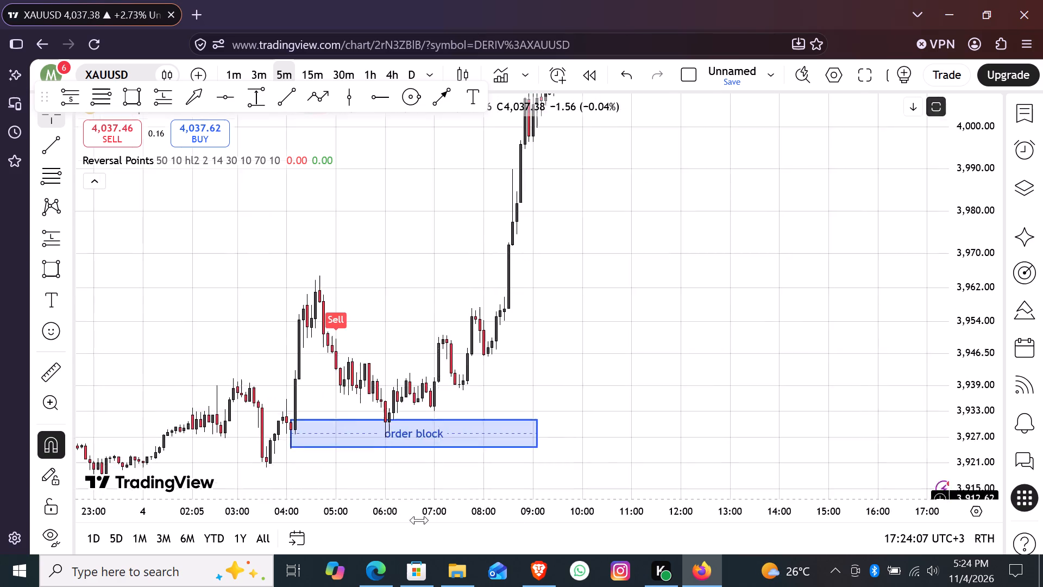
left_click_drag(419, 520, 512, 406)
left_click_drag(675, 234, 477, 320)
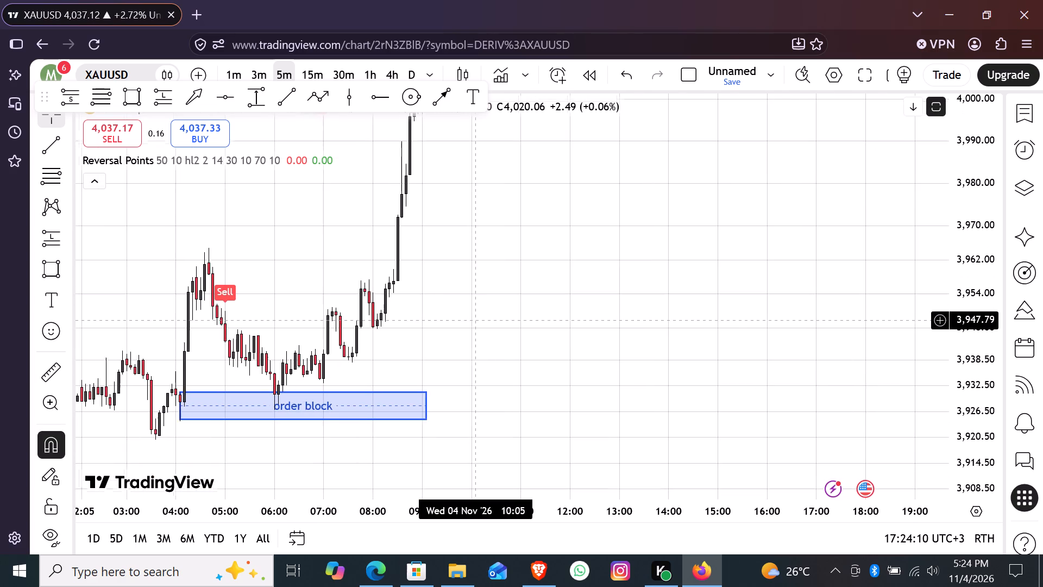
left_click_drag(477, 320, 477, 338)
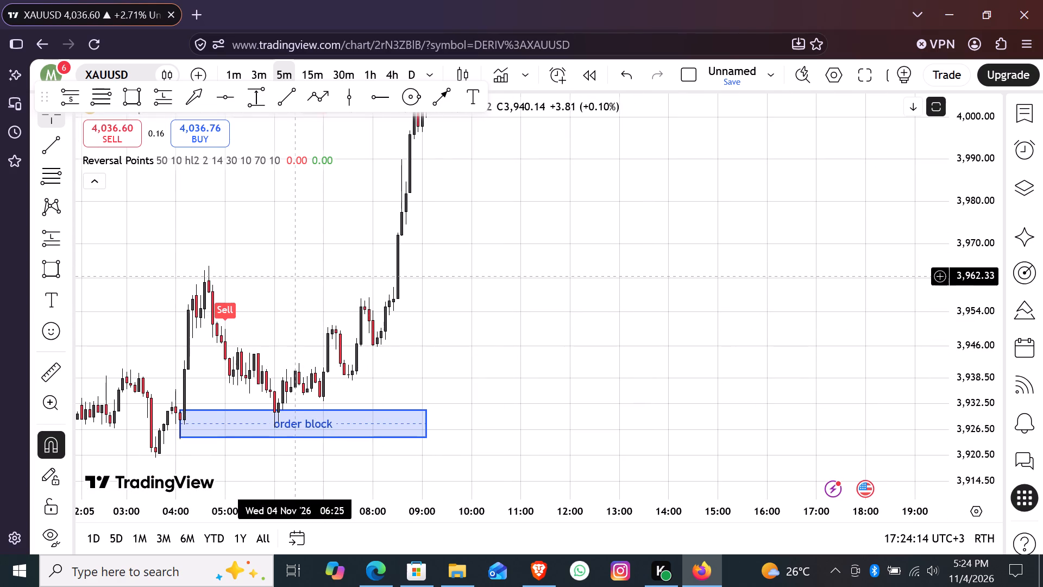
left_click(135, 95)
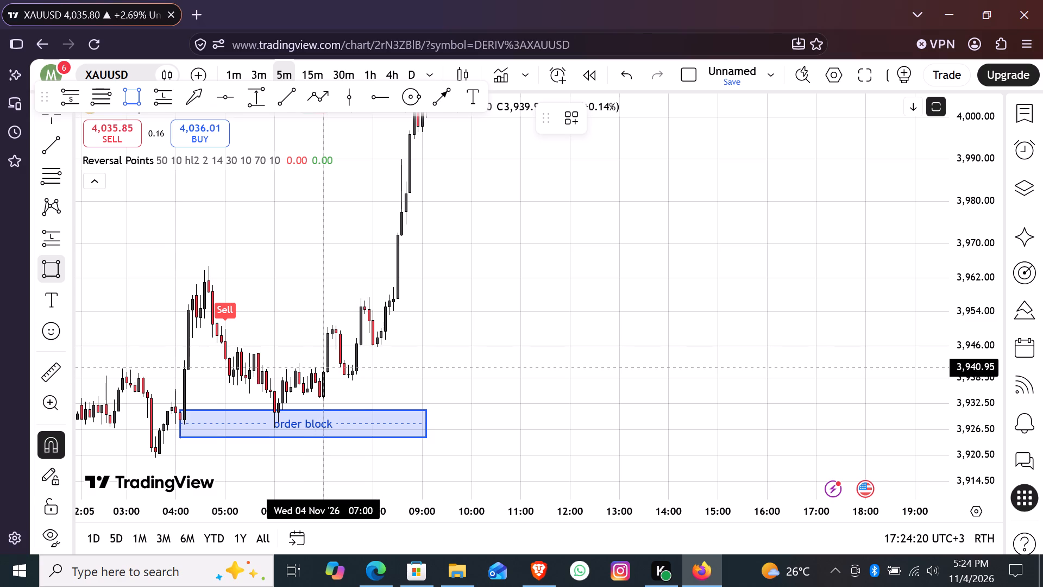
left_click_drag(323, 366, 393, 339)
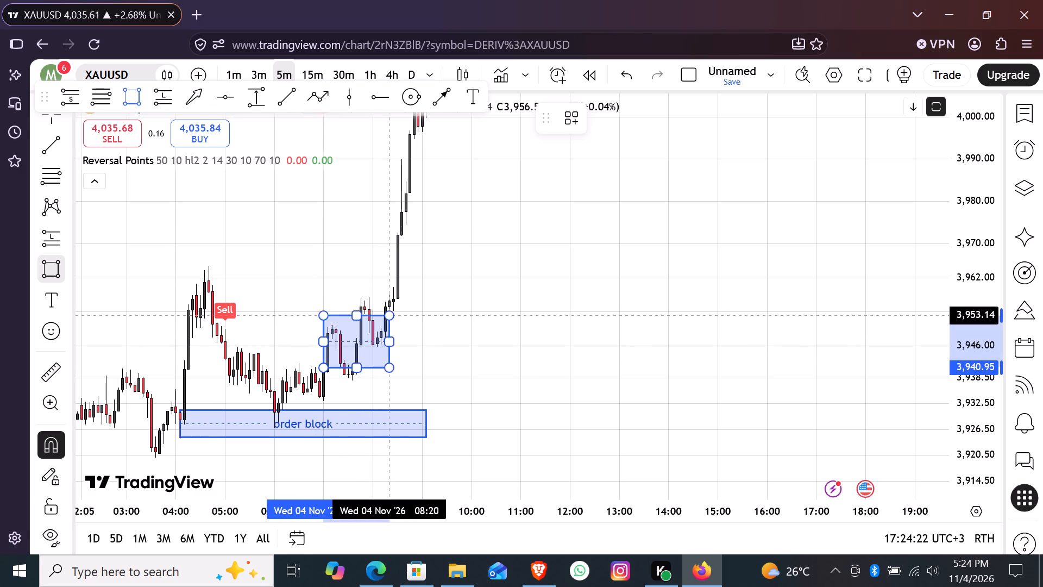
left_click_drag(393, 339, 449, 344)
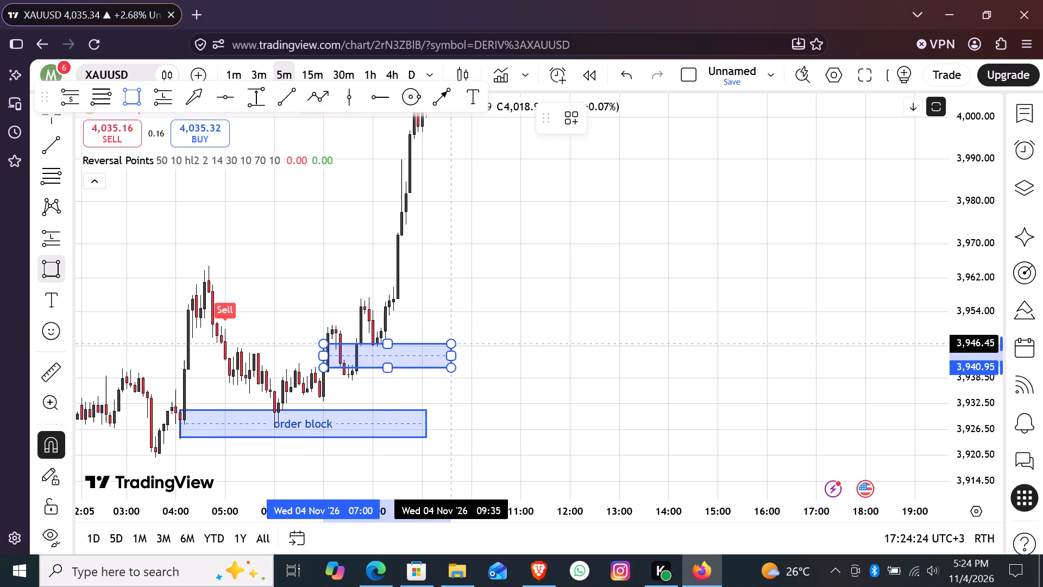
left_click(449, 344)
left_click(449, 344)
left_click(512, 342)
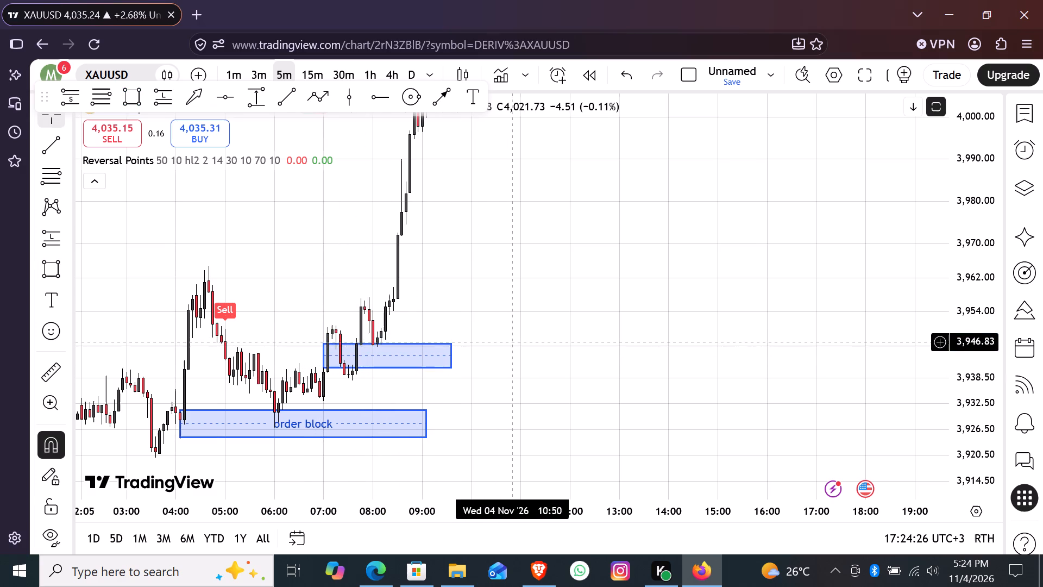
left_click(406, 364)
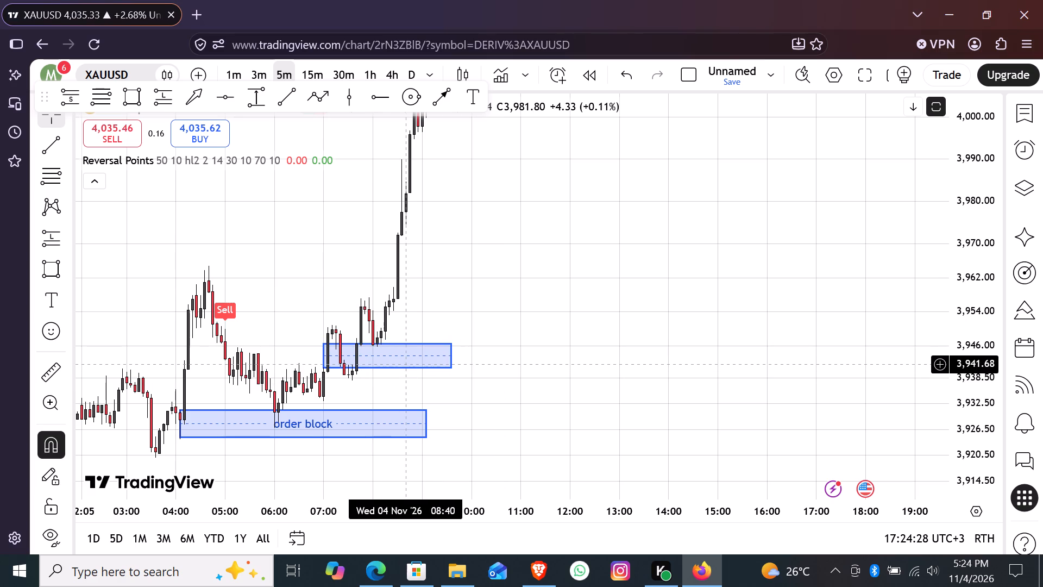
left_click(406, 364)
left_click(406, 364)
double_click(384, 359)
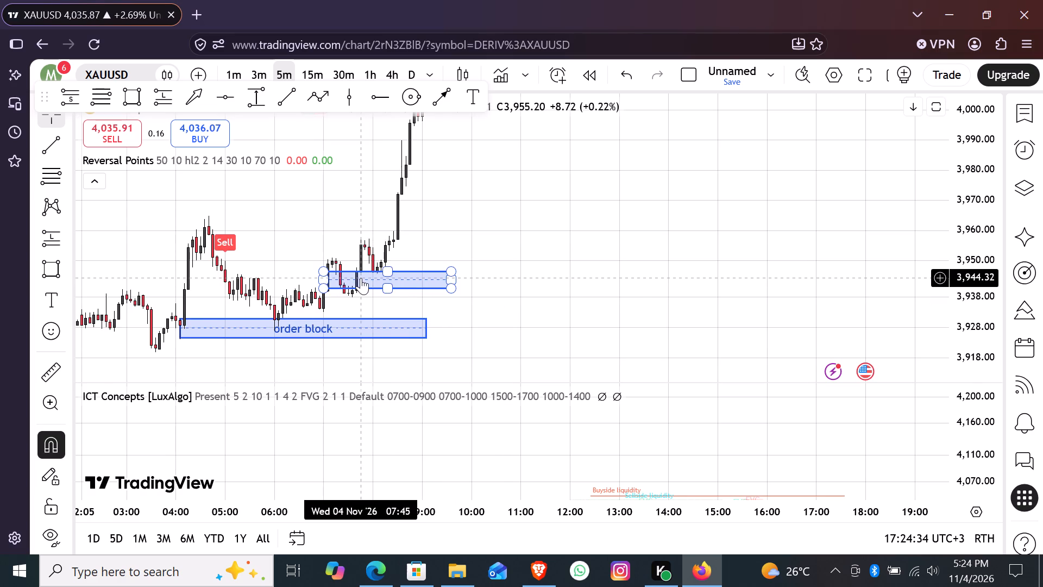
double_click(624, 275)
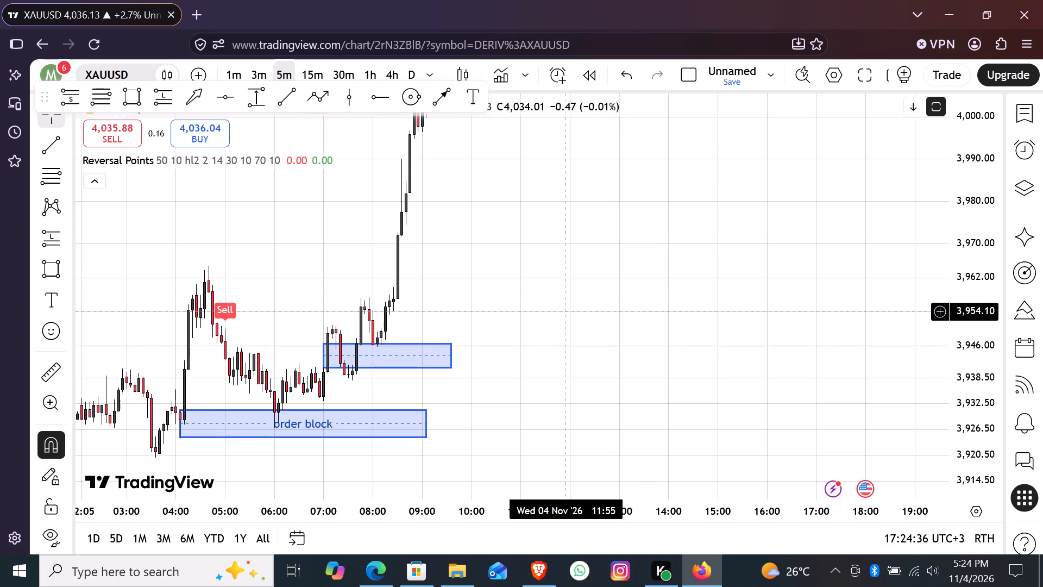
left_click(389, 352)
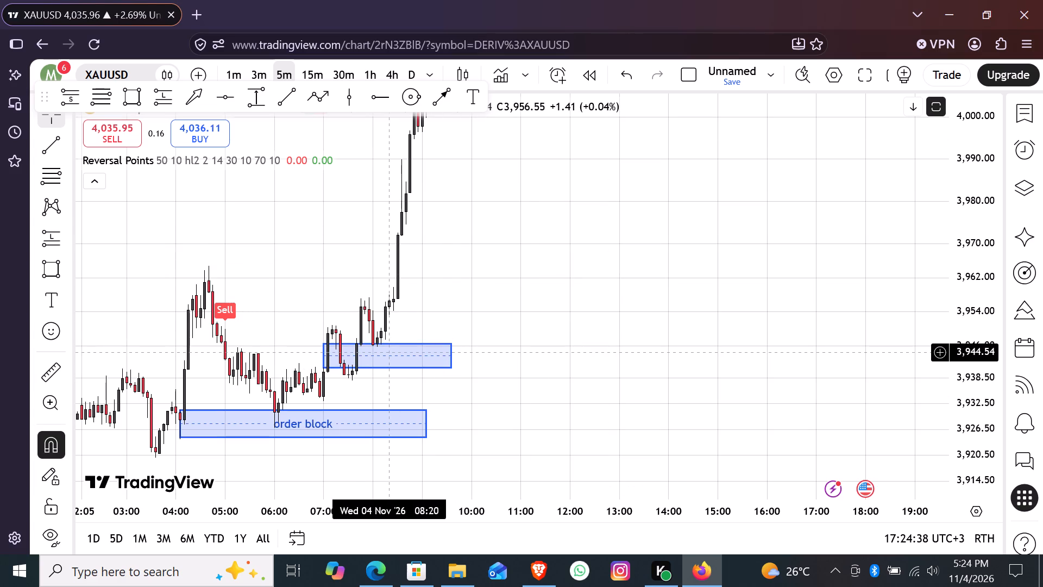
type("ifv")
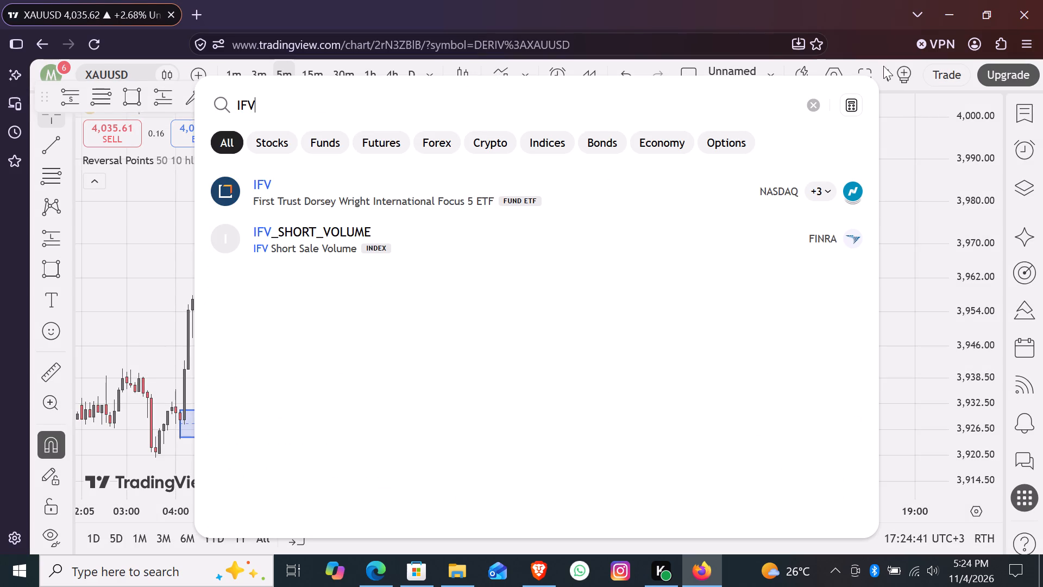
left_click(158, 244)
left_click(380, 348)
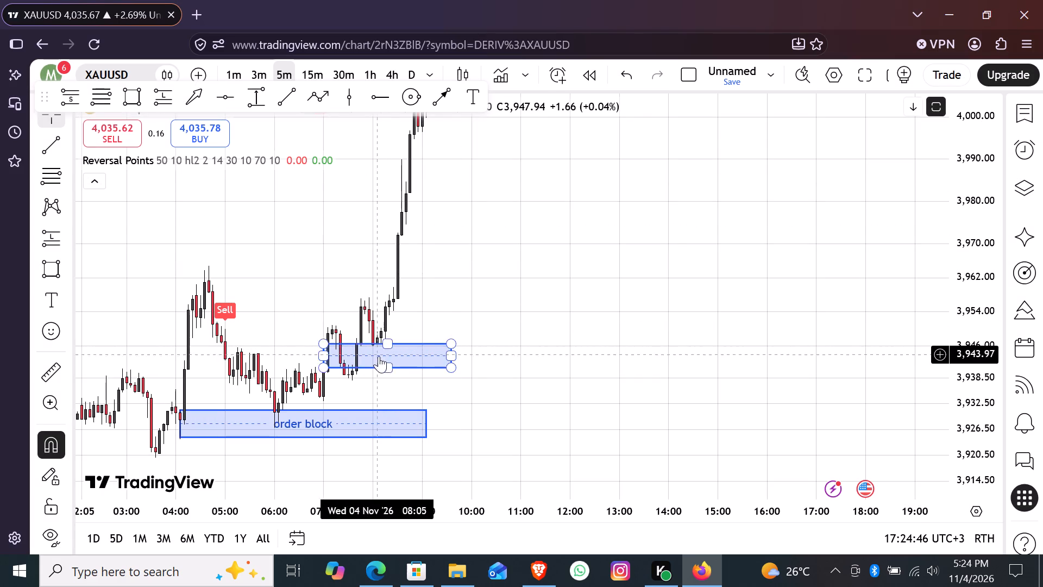
Label the rectangle zone above the order block "ifvg" and deselect the drawing.
left_click(386, 356)
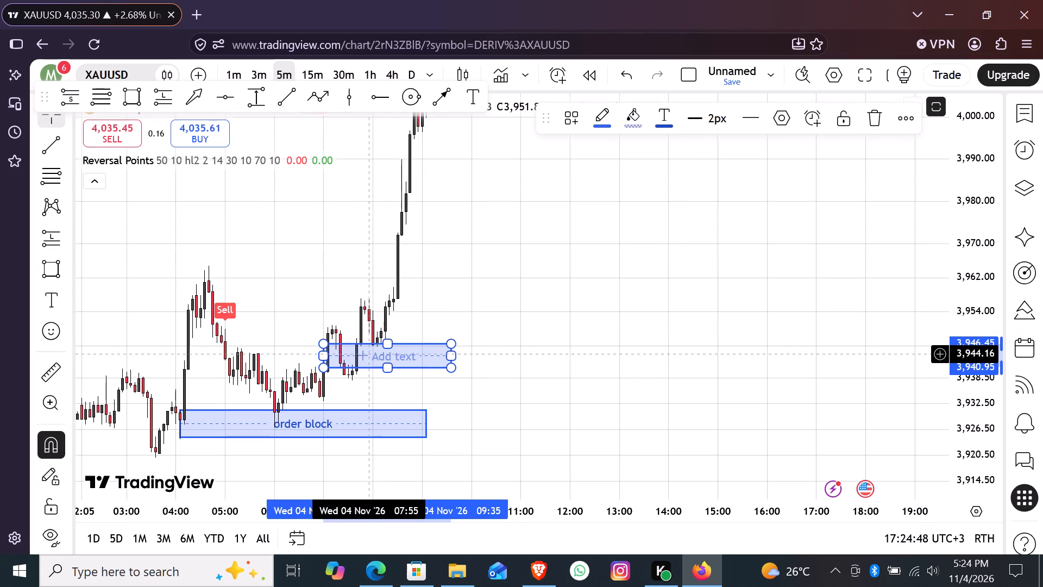
left_click(370, 354)
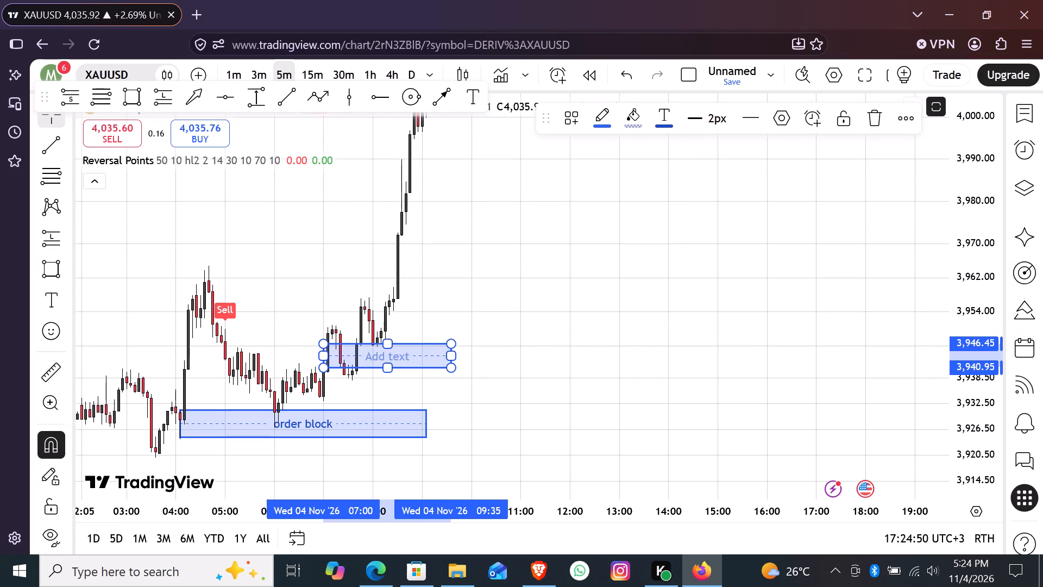
type("ifvg")
left_click(508, 374)
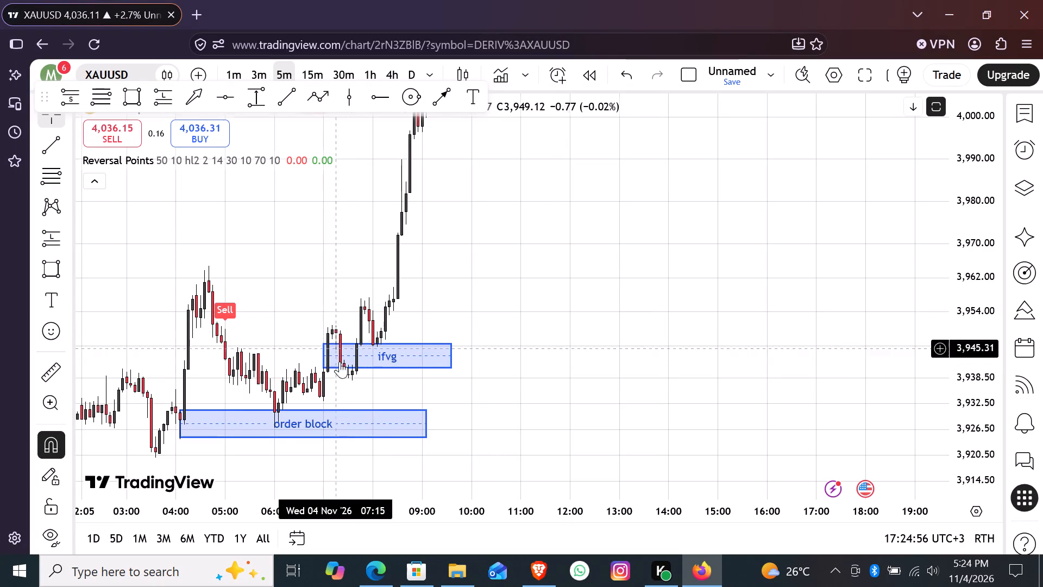
Examine the 4 November price action on the 5-minute chart, from the ifvg zone up to the latest candles.
left_click_drag(376, 384, 310, 436)
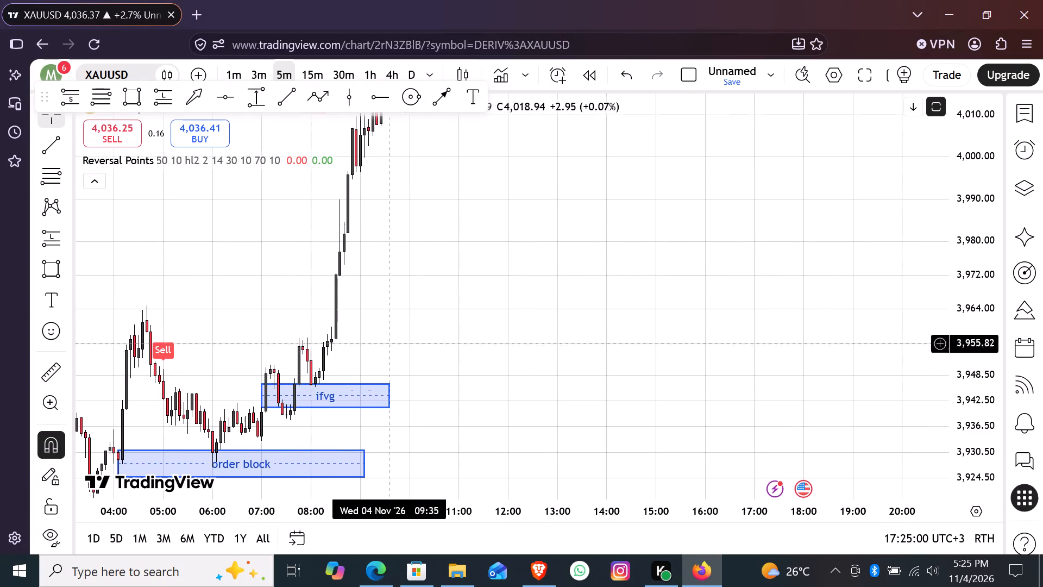
left_click_drag(467, 170, 507, 138)
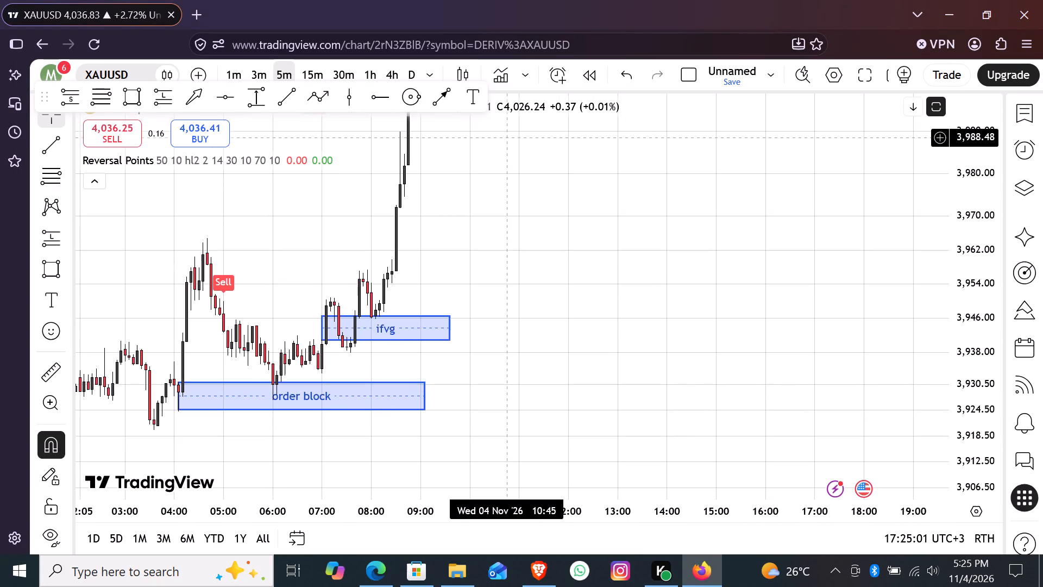
left_click_drag(507, 138, 500, 147)
left_click_drag(498, 161, 451, 261)
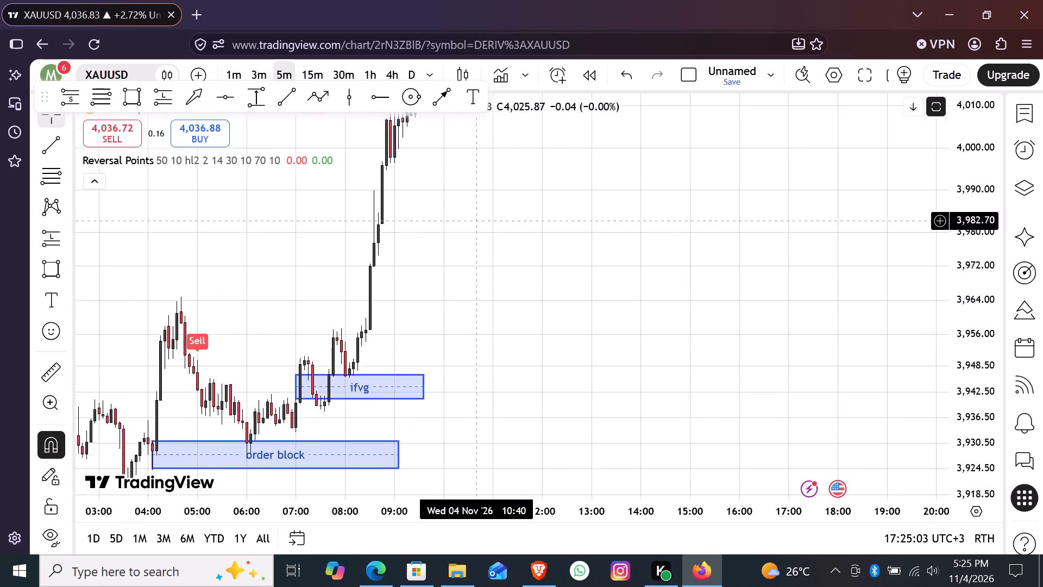
left_click_drag(451, 261, 340, 416)
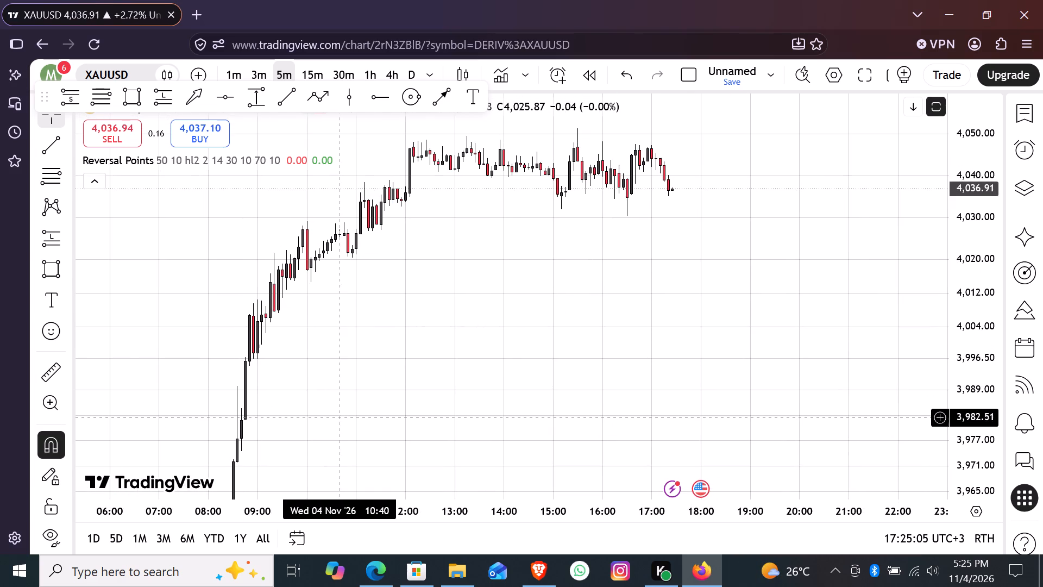
left_click_drag(376, 359, 310, 471)
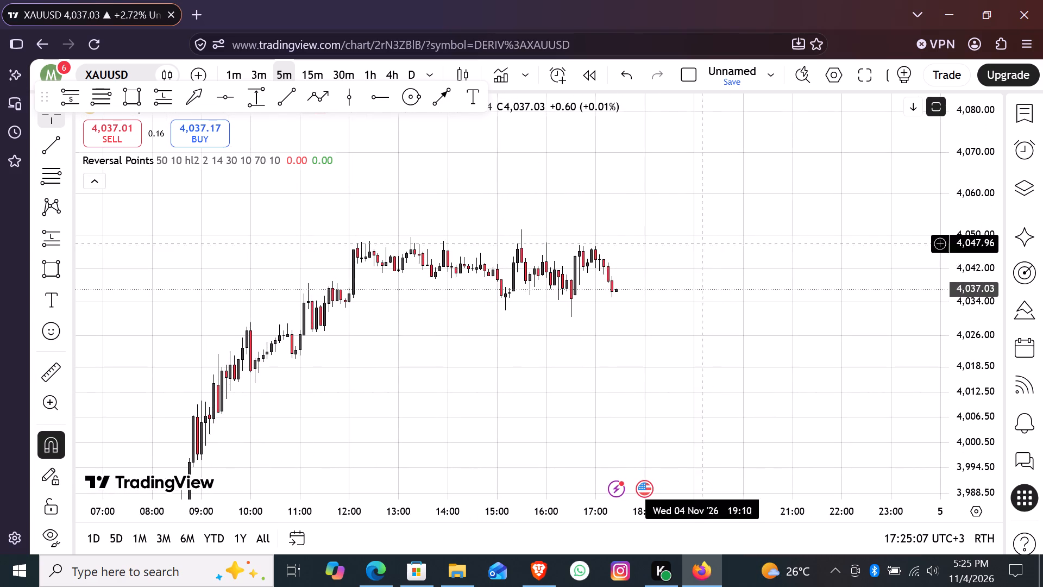
left_click_drag(968, 285, 979, 103)
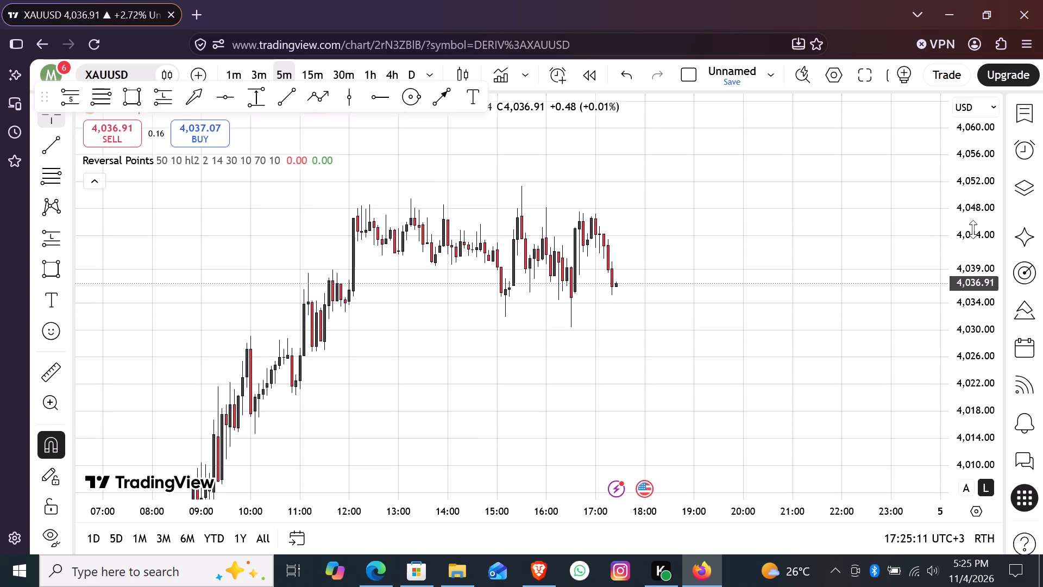
left_click_drag(976, 251, 992, 140)
left_click_drag(708, 348, 634, 434)
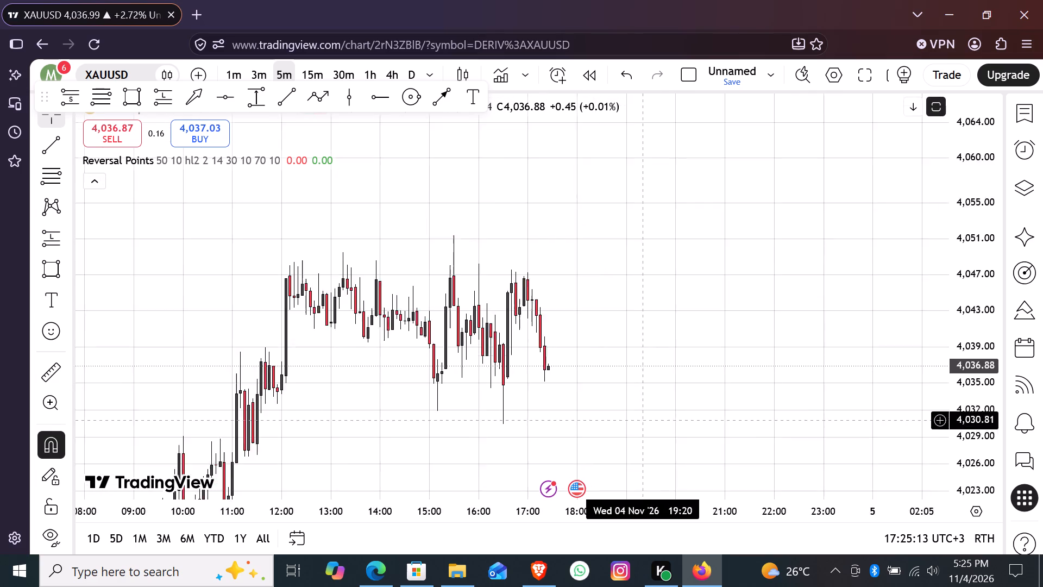
left_click_drag(634, 434, 680, 388)
left_click_drag(979, 323, 913, 252)
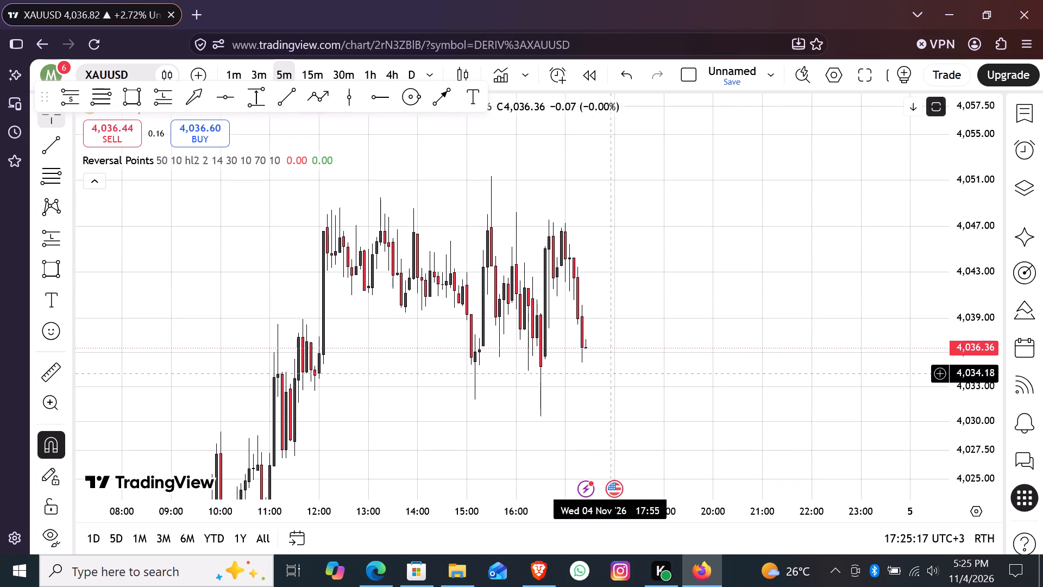
left_click_drag(634, 380, 718, 246)
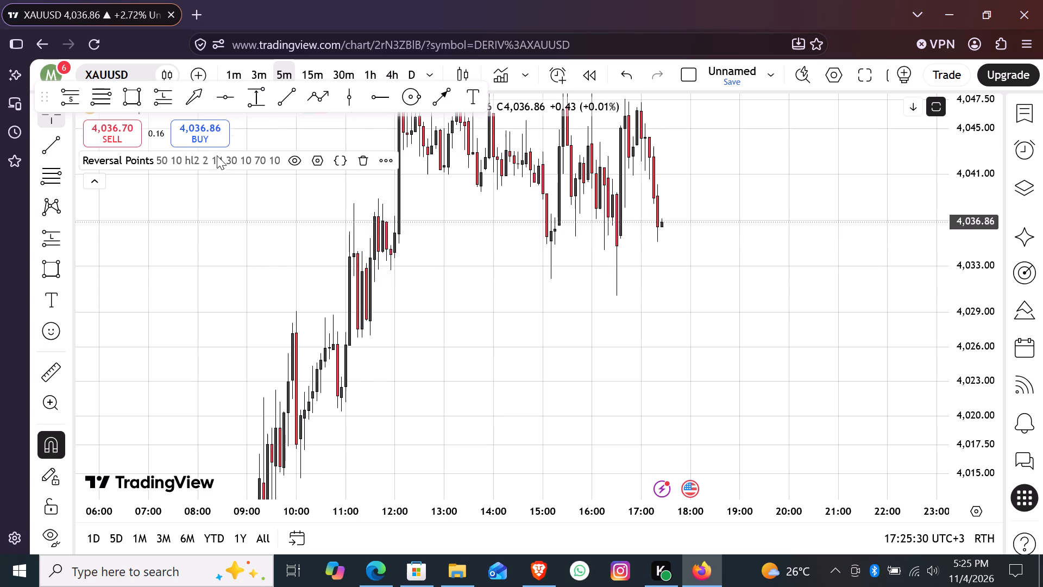
Draw a third rectangle zone under the afternoon range, from 11:55 to about 19:45 on 4 November, between about 4,034.81 and 4,032.69.
left_click(130, 90)
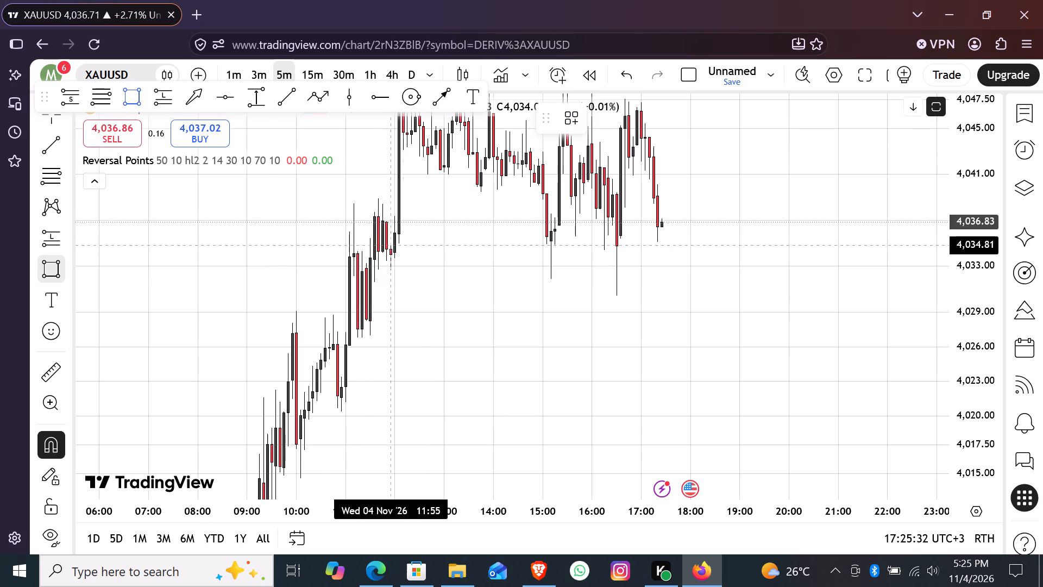
left_click(392, 247)
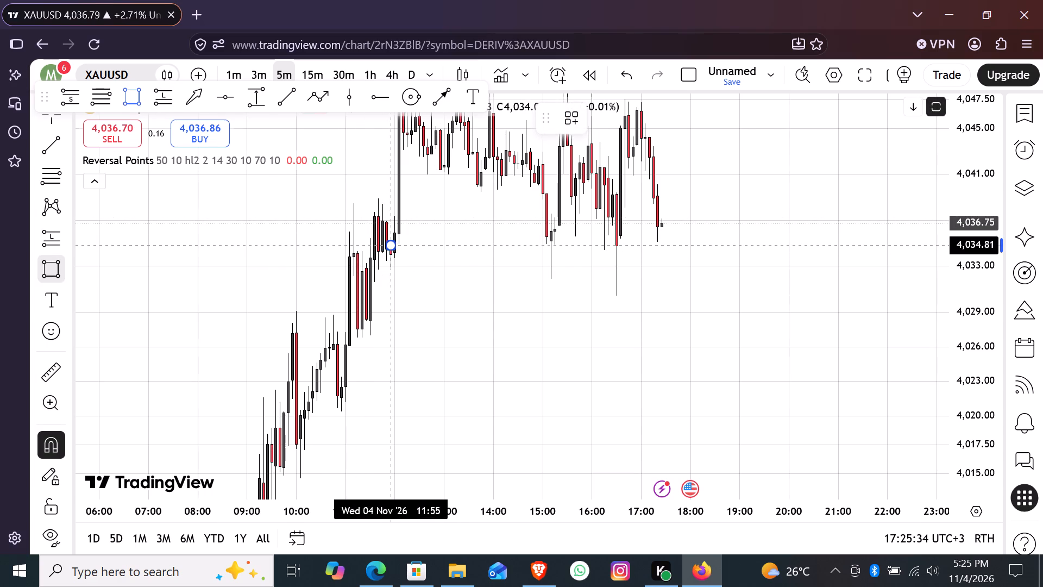
left_click(776, 269)
left_click(776, 270)
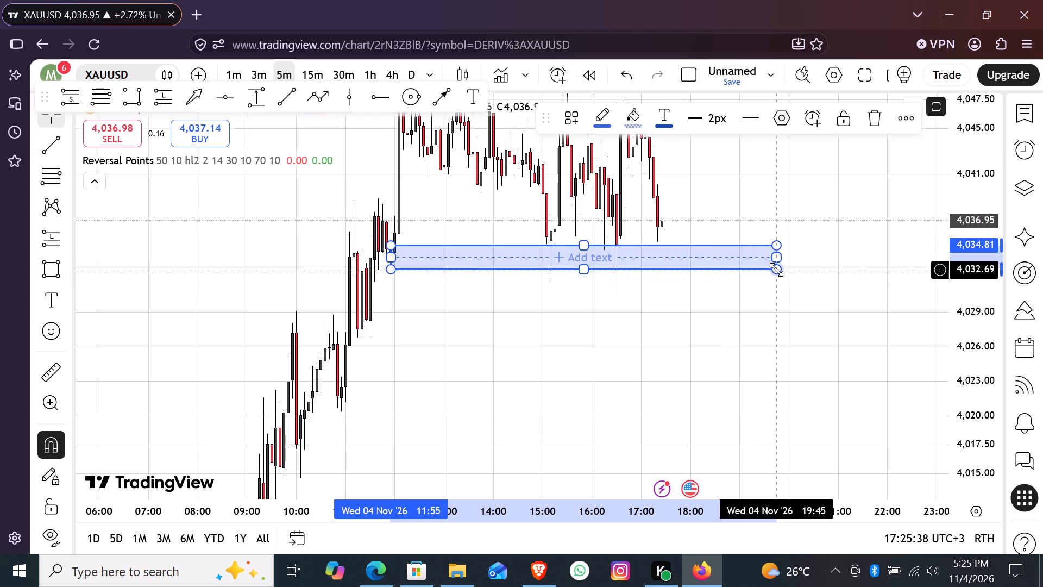
left_click(717, 321)
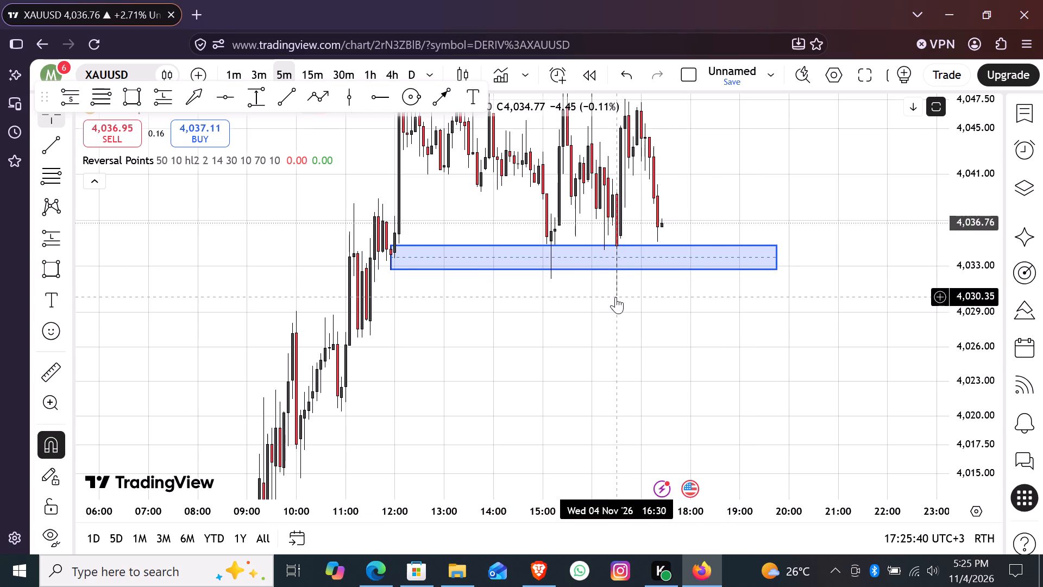
left_click(537, 423)
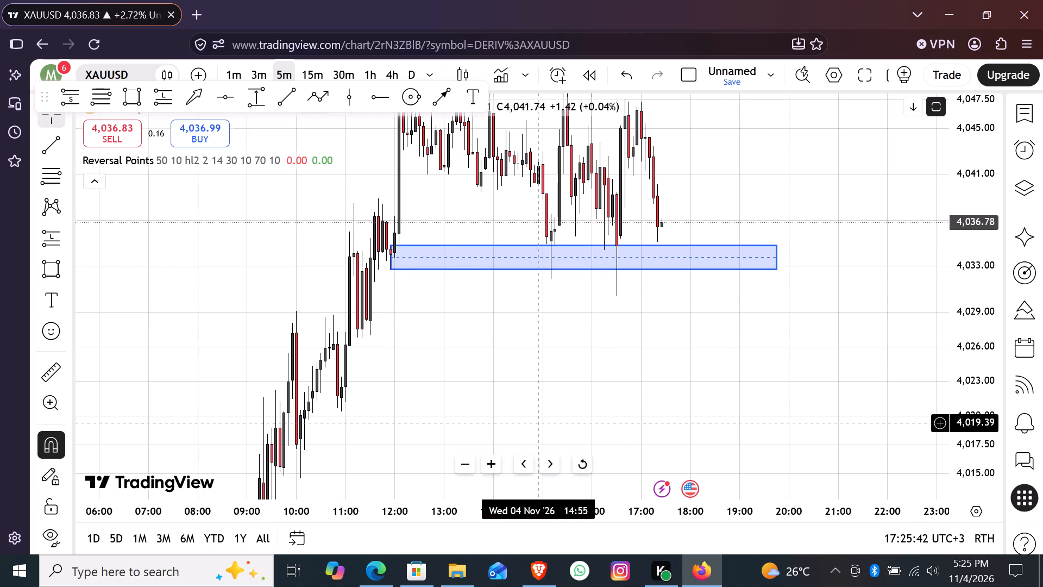
Review the marked zones on the 15-minute and 30-minute timeframes, ending on the 30-minute chart with the earlier candles in view.
left_click_drag(960, 266, 987, 351)
left_click_drag(513, 428, 448, 382)
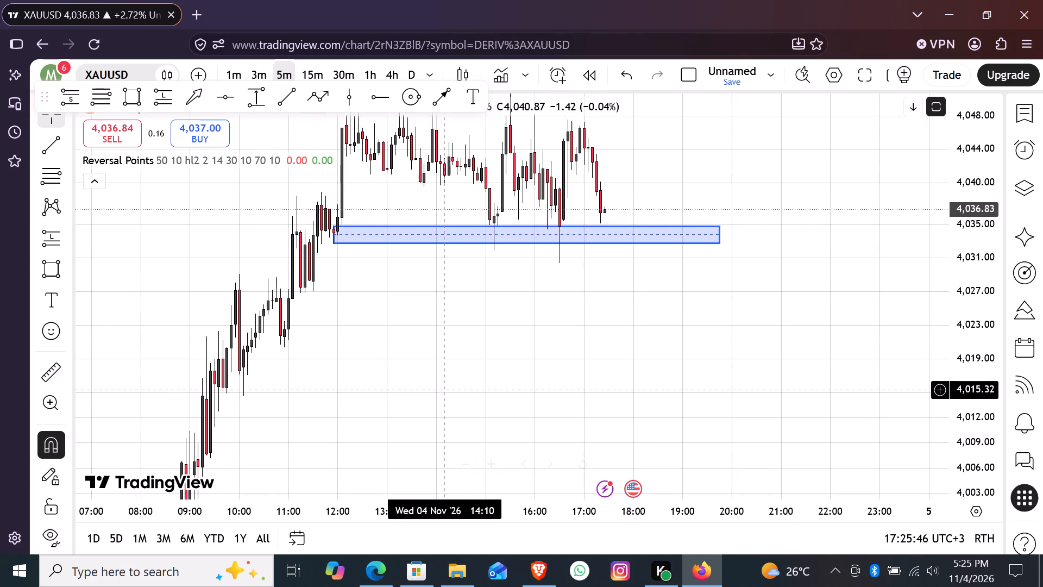
double_click(322, 71)
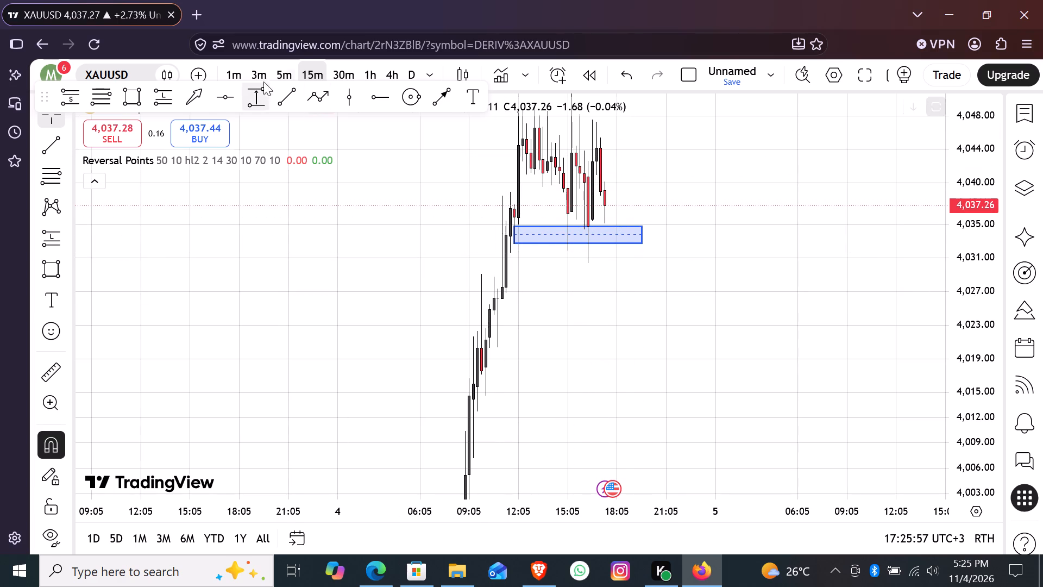
double_click(345, 66)
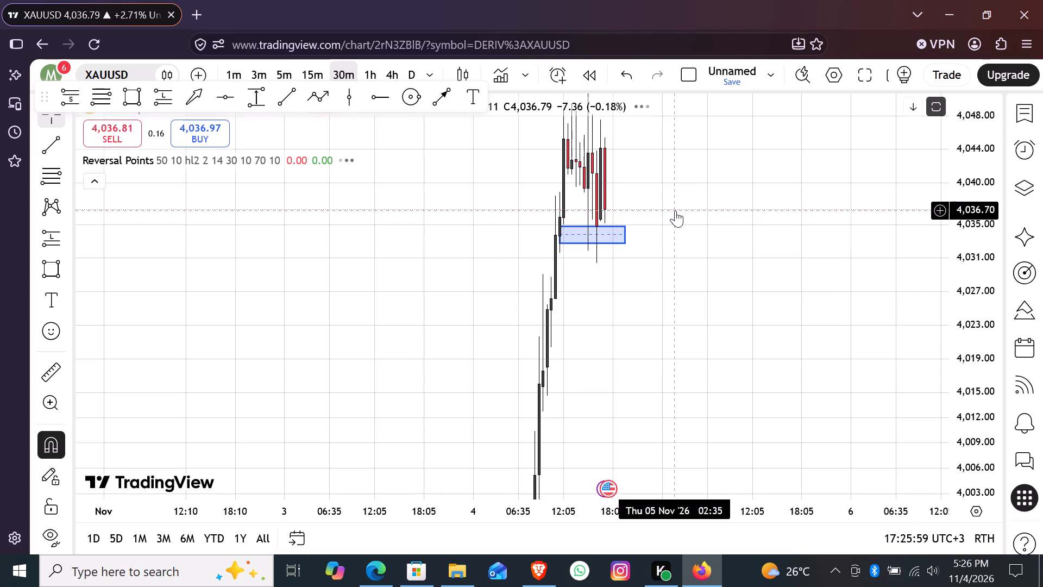
left_click_drag(981, 214, 1000, 395)
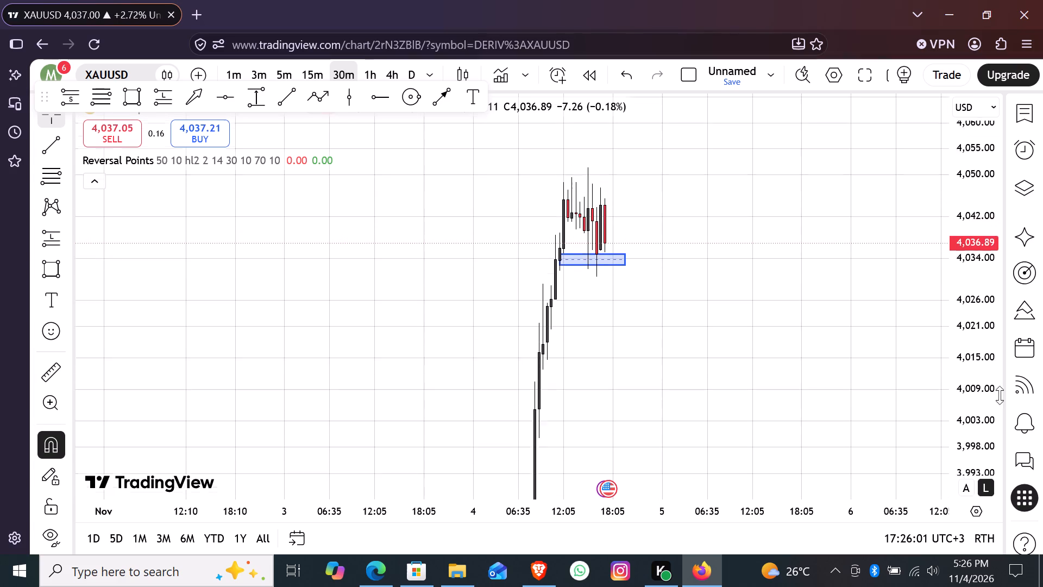
left_click_drag(1000, 395, 1020, 497)
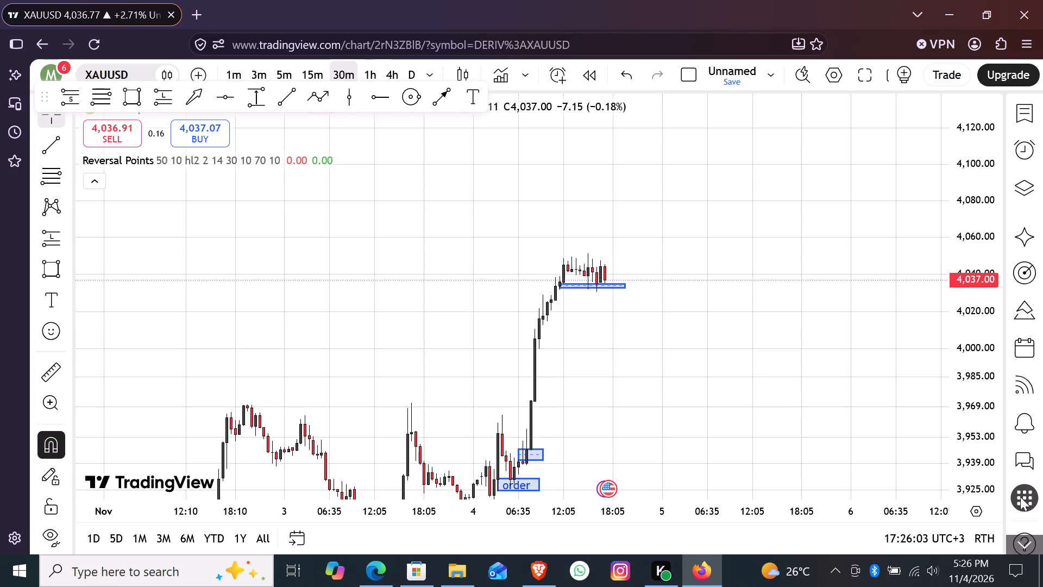
left_click_drag(1020, 497, 1020, 466)
left_click_drag(753, 586, 678, 440)
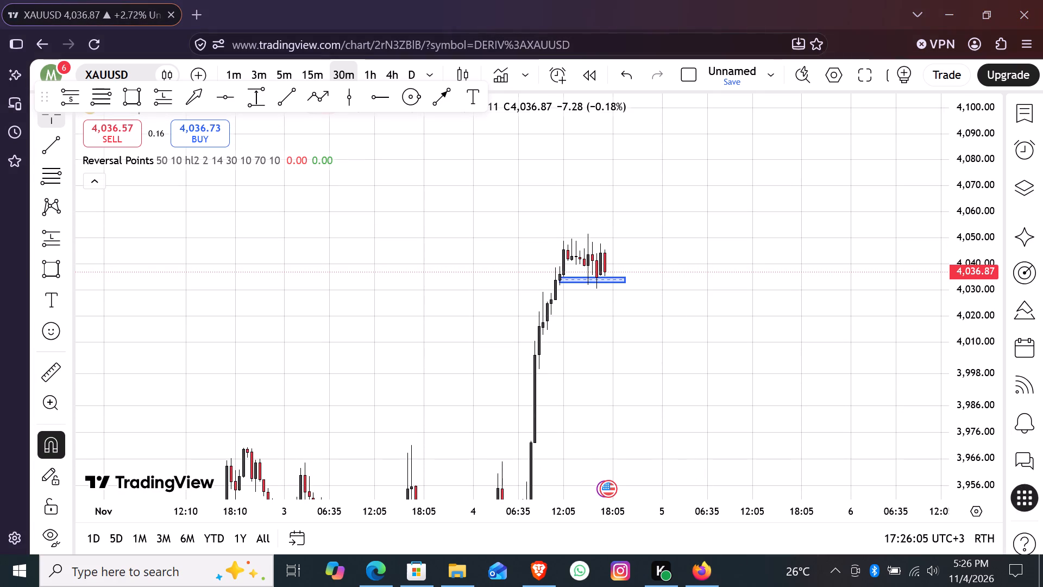
left_click_drag(678, 440, 510, 332)
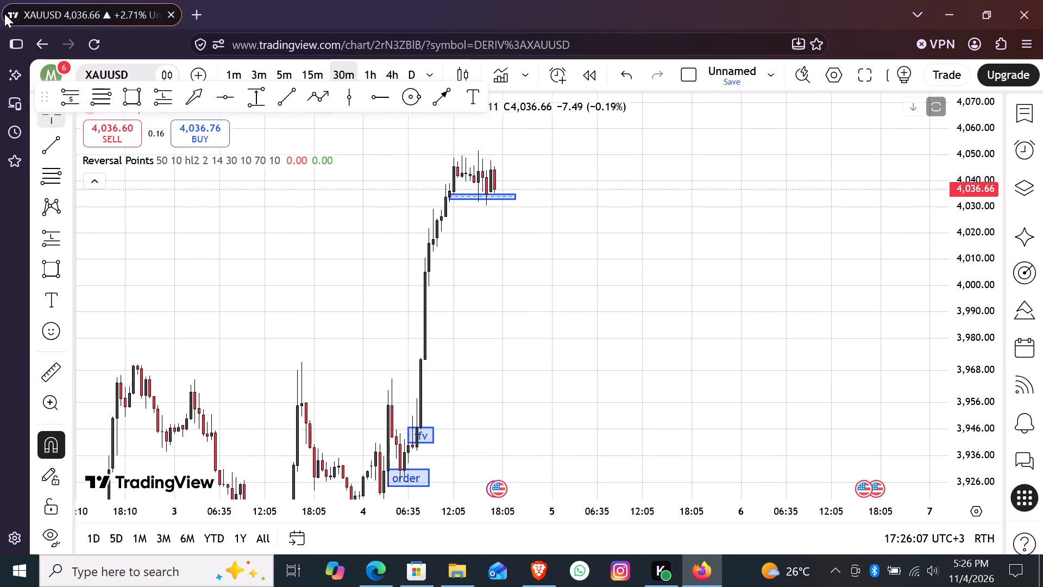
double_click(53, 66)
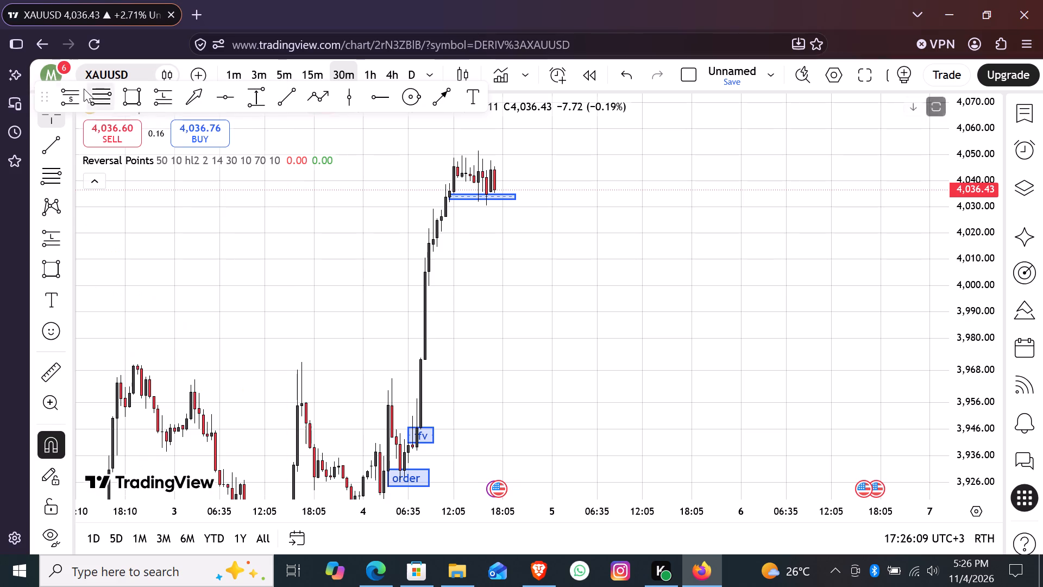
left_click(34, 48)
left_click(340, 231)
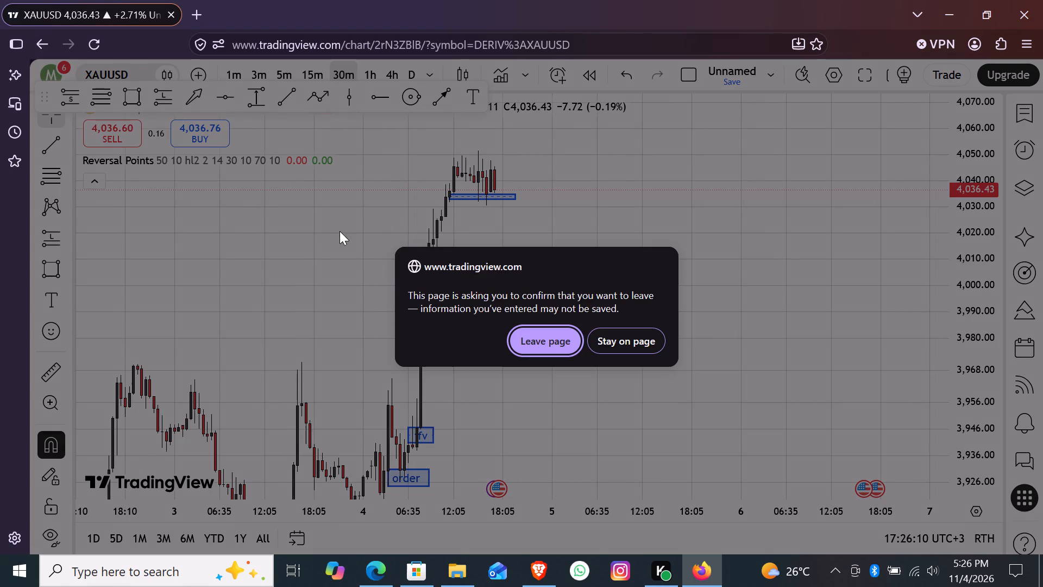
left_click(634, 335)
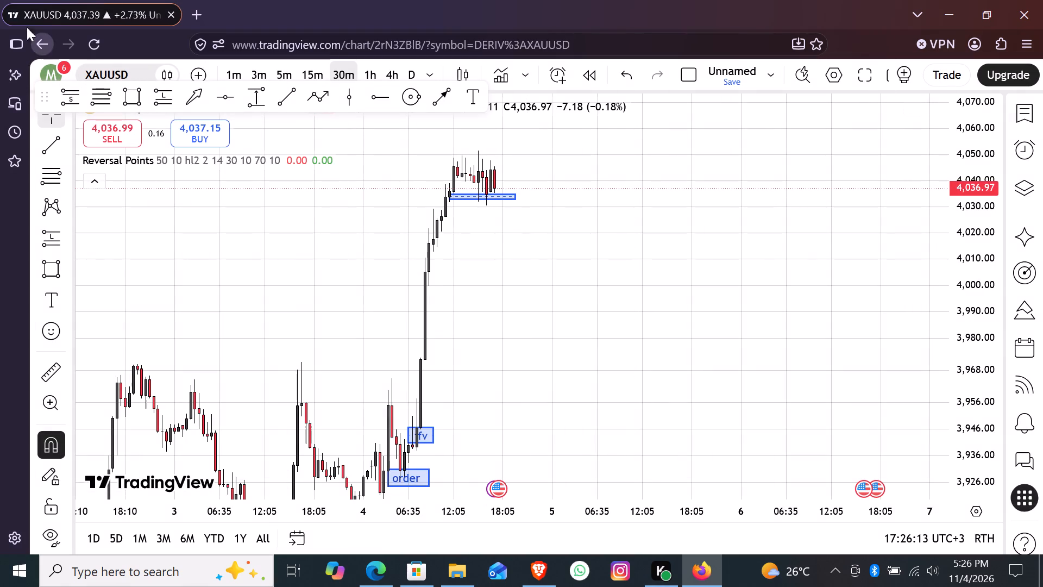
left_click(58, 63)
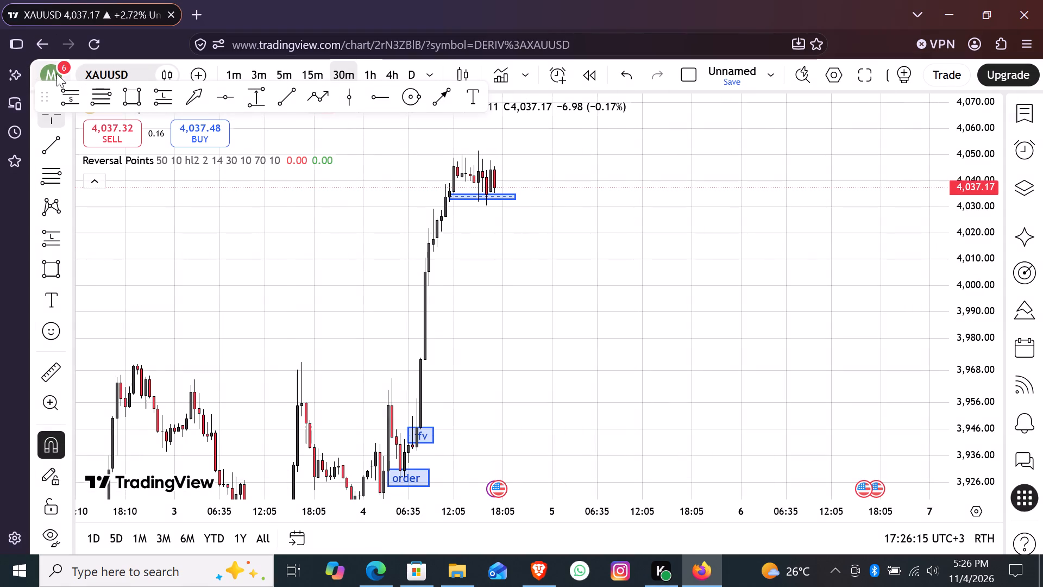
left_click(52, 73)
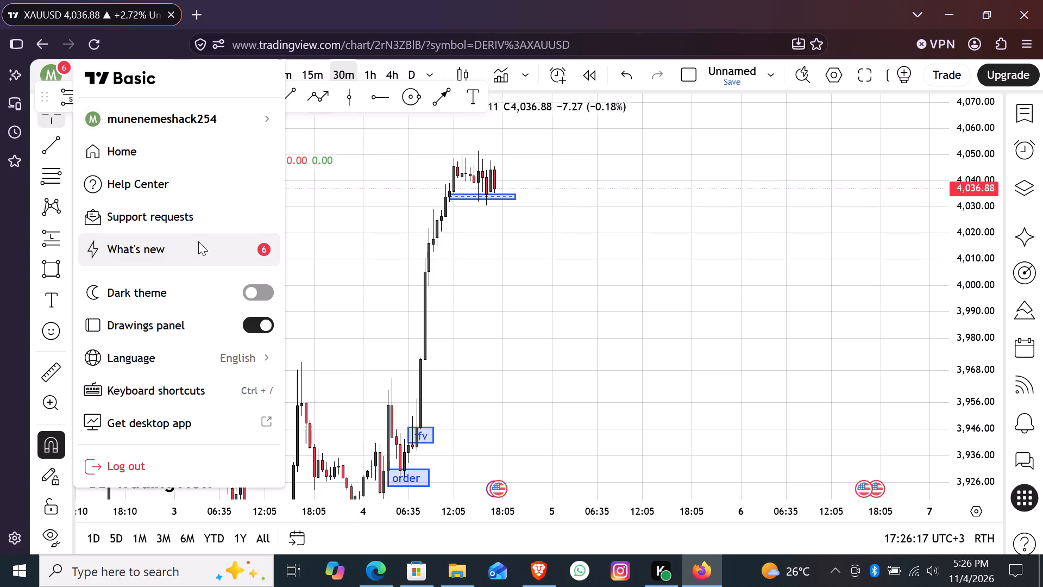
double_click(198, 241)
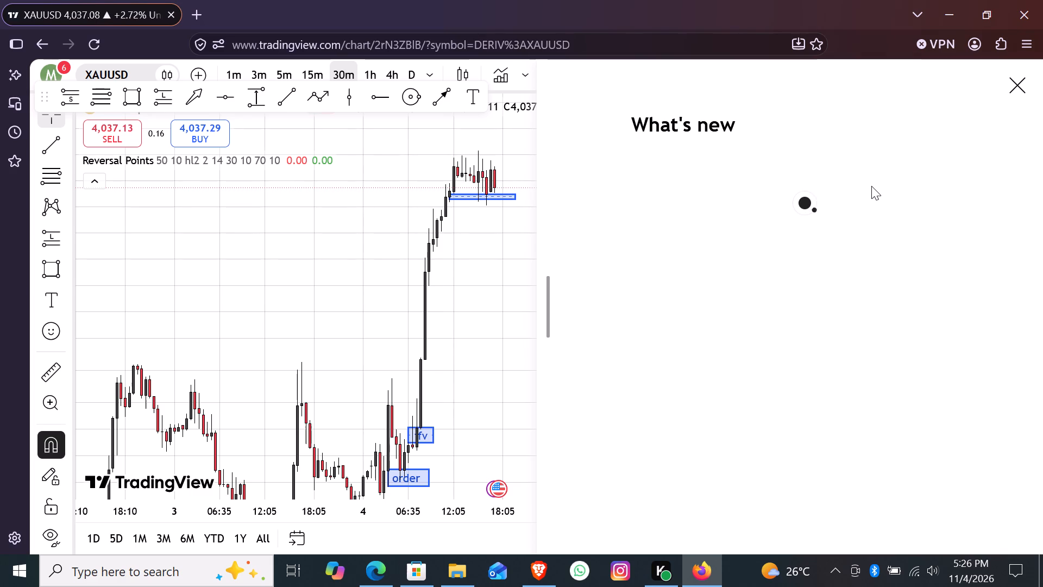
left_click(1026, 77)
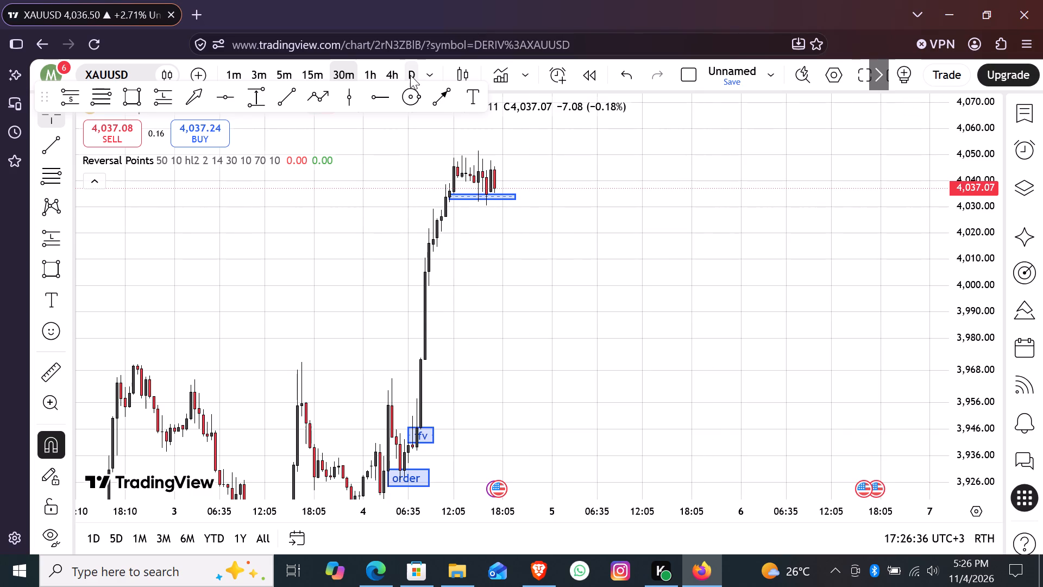
Switch the chart to the daily timeframe and show the price swings from May to November.
left_click(410, 75)
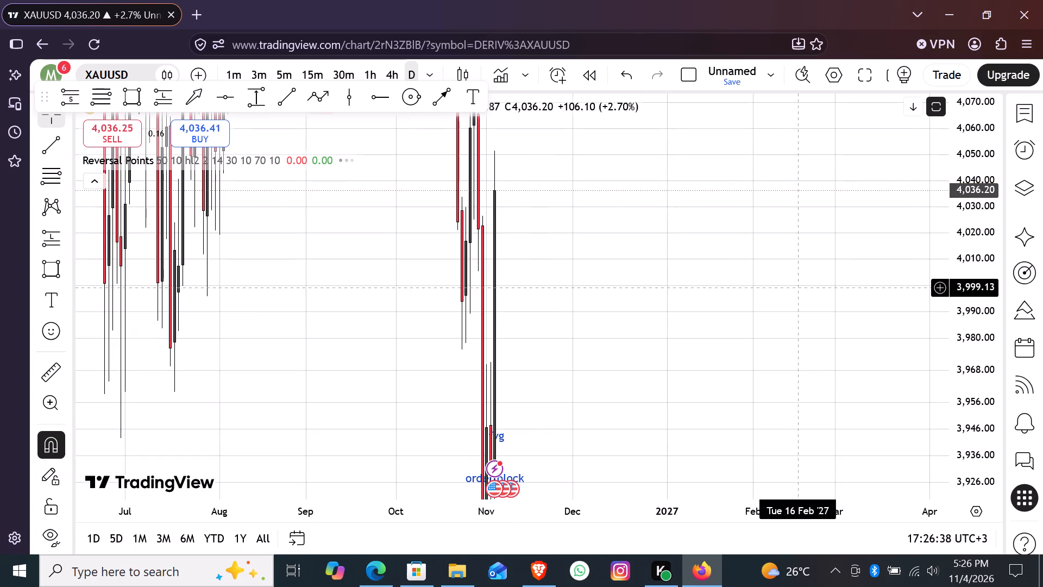
left_click_drag(990, 229, 1042, 571)
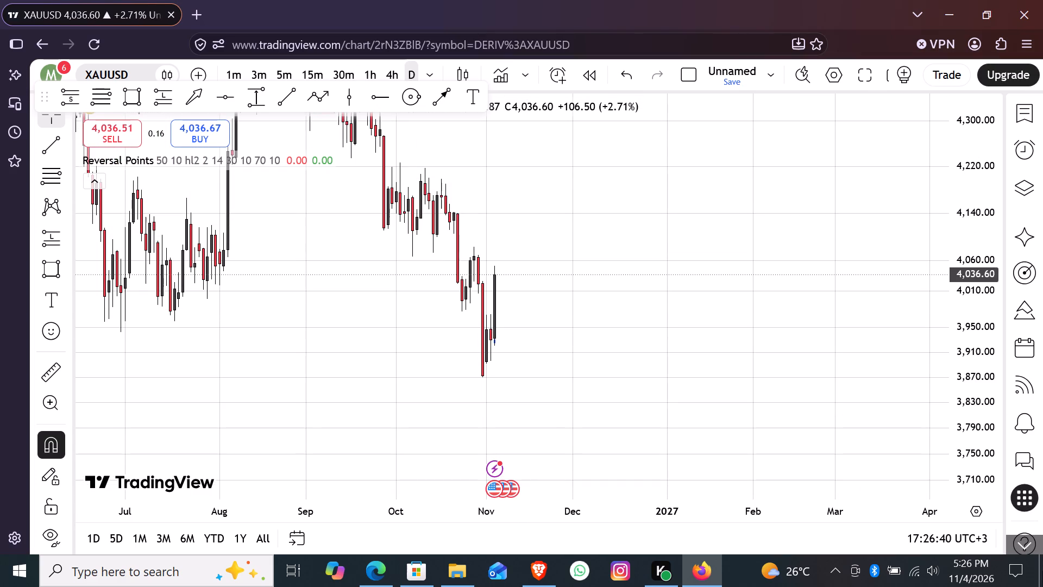
left_click_drag(1042, 571, 1042, 586)
left_click_drag(971, 174, 975, 246)
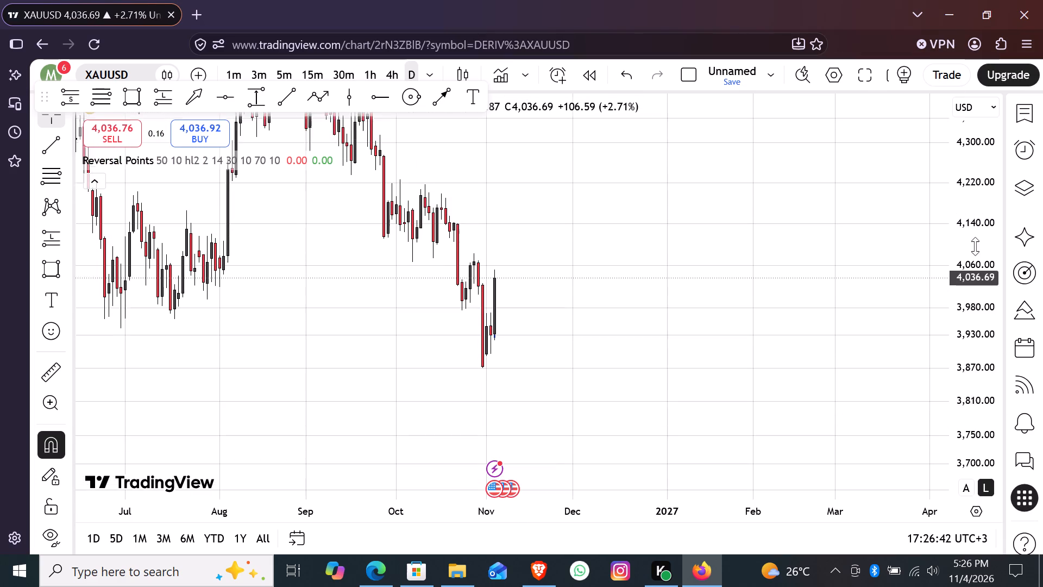
left_click_drag(975, 246, 994, 359)
left_click_drag(487, 381, 736, 380)
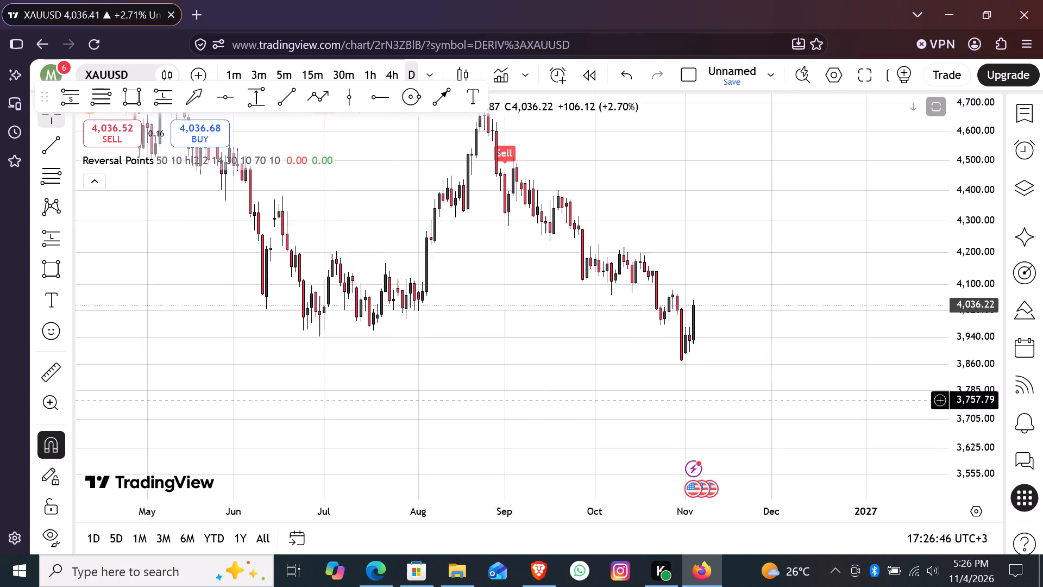
left_click_drag(736, 380, 685, 447)
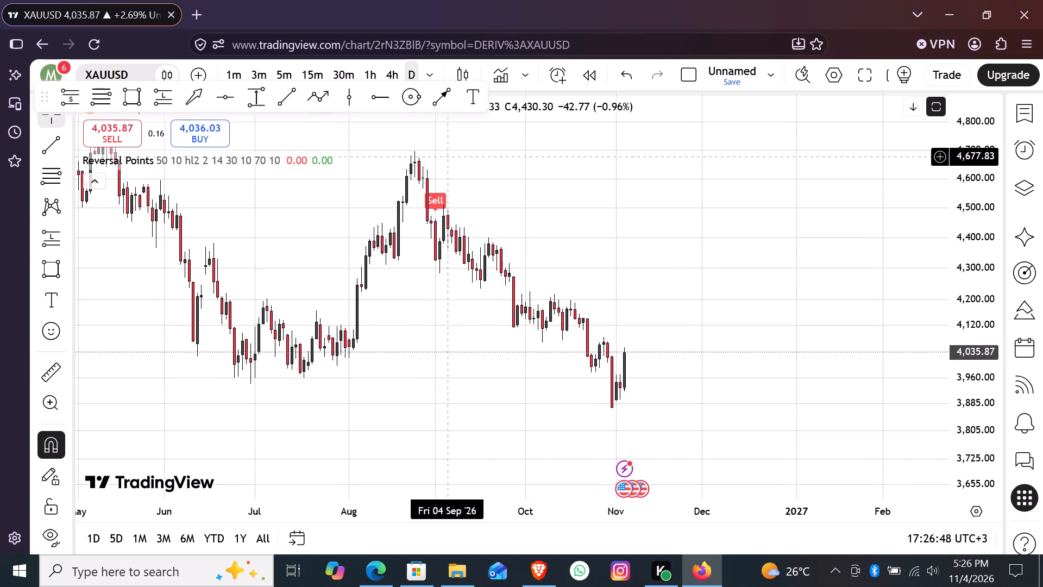
Draw a path tracing the daily downtrend swings from the late-August high down to the 30 October low at about 3,870.
left_click(309, 109)
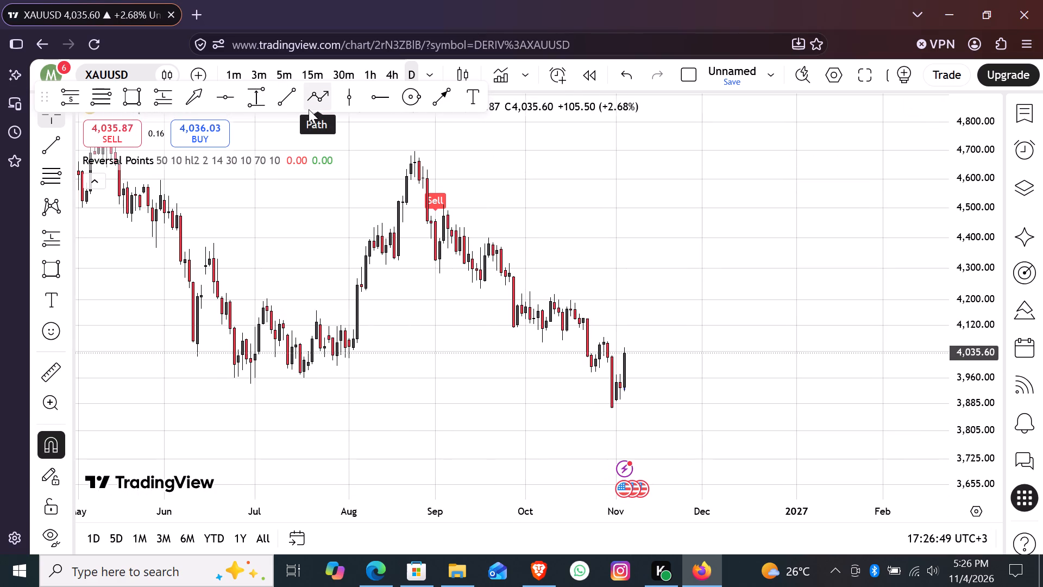
left_click(413, 150)
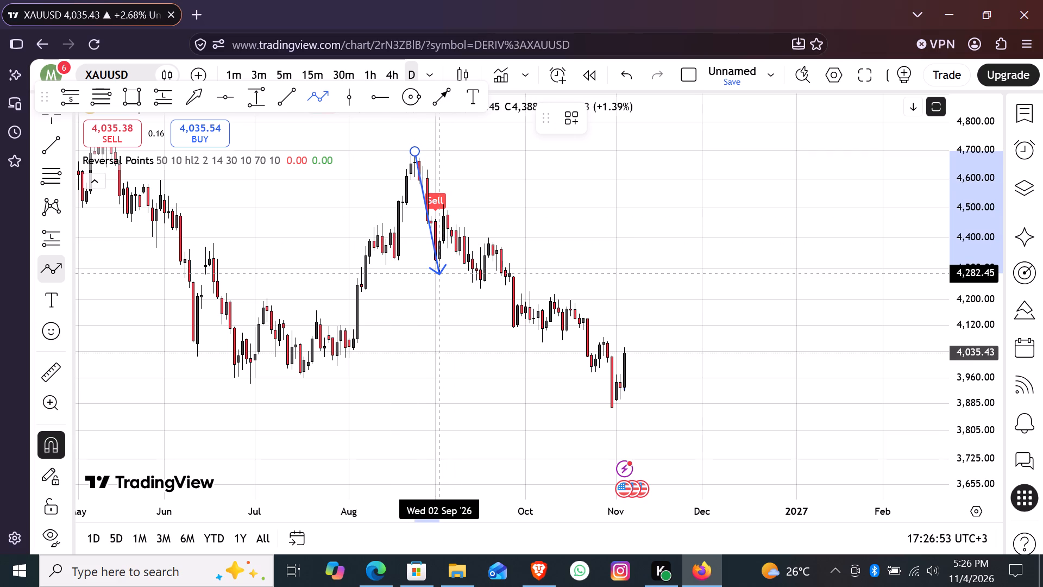
left_click(438, 273)
left_click(445, 194)
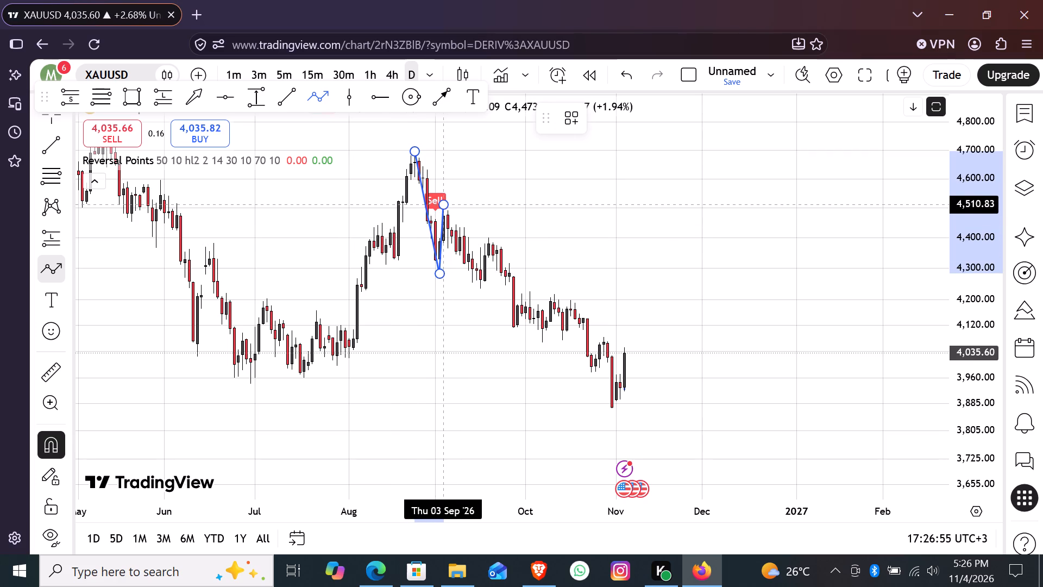
left_click(482, 296)
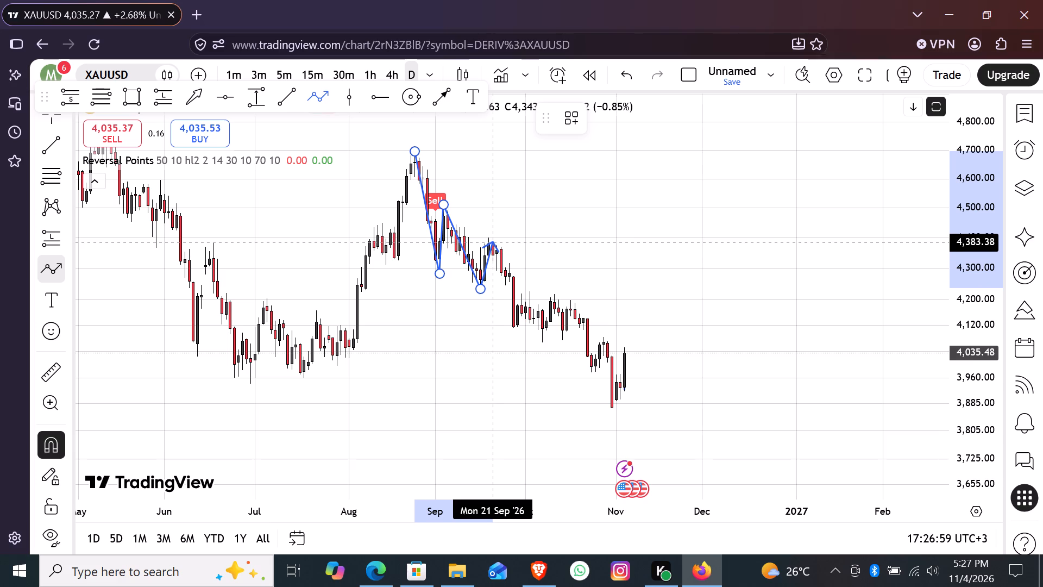
left_click(488, 229)
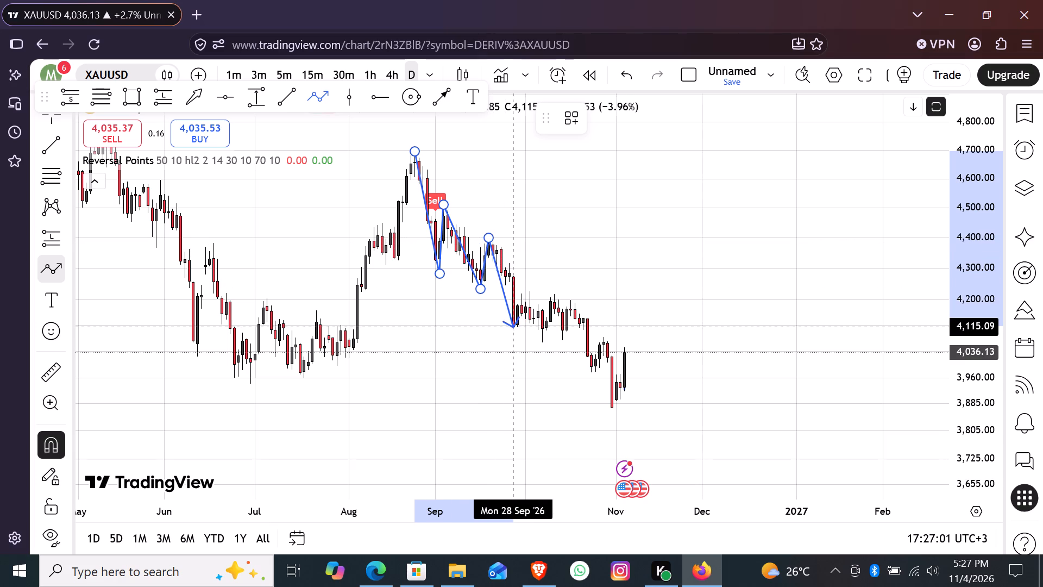
left_click(514, 327)
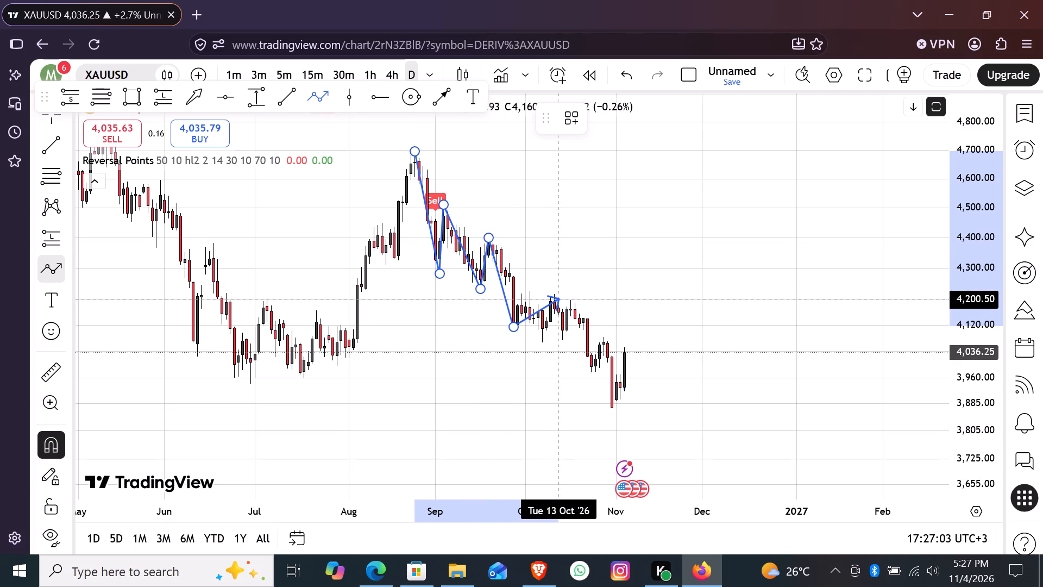
left_click(552, 289)
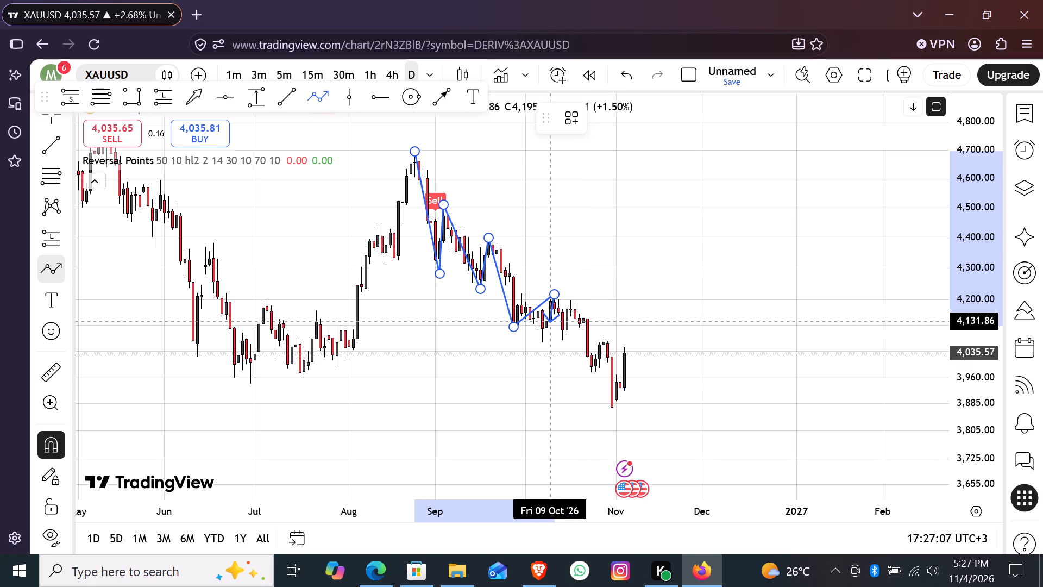
left_click(593, 379)
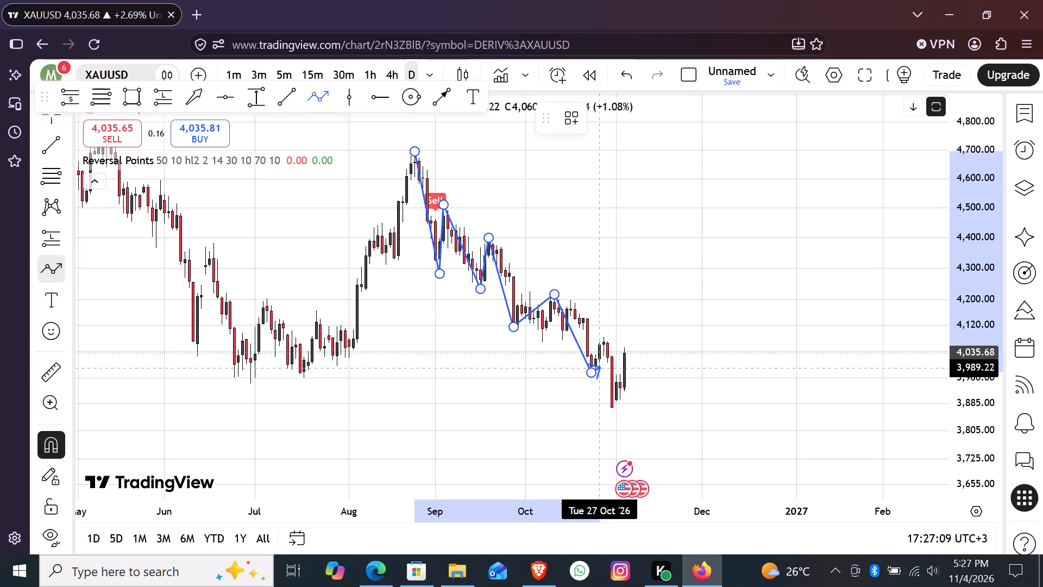
left_click(604, 326)
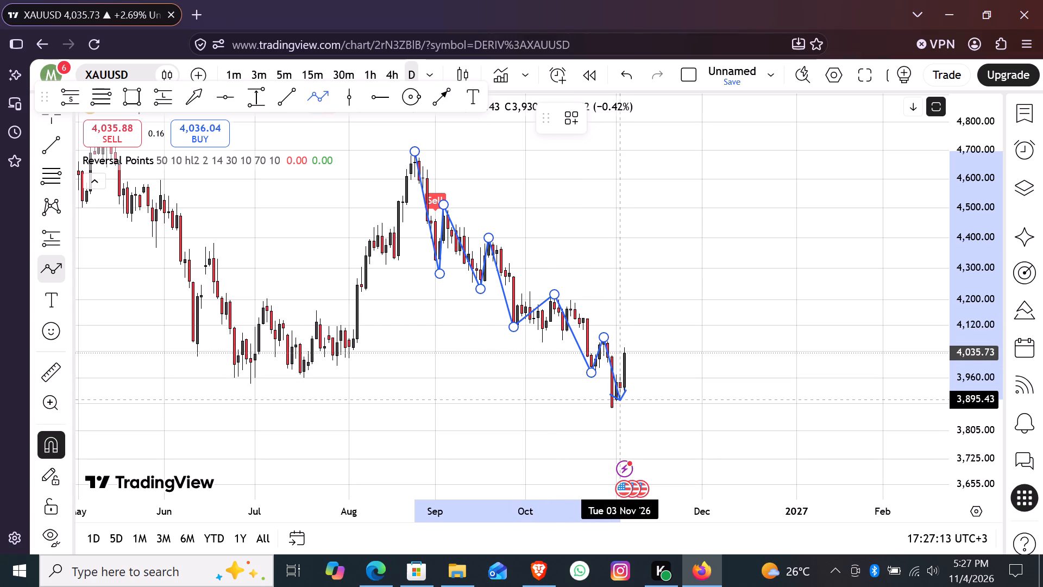
left_click(611, 409)
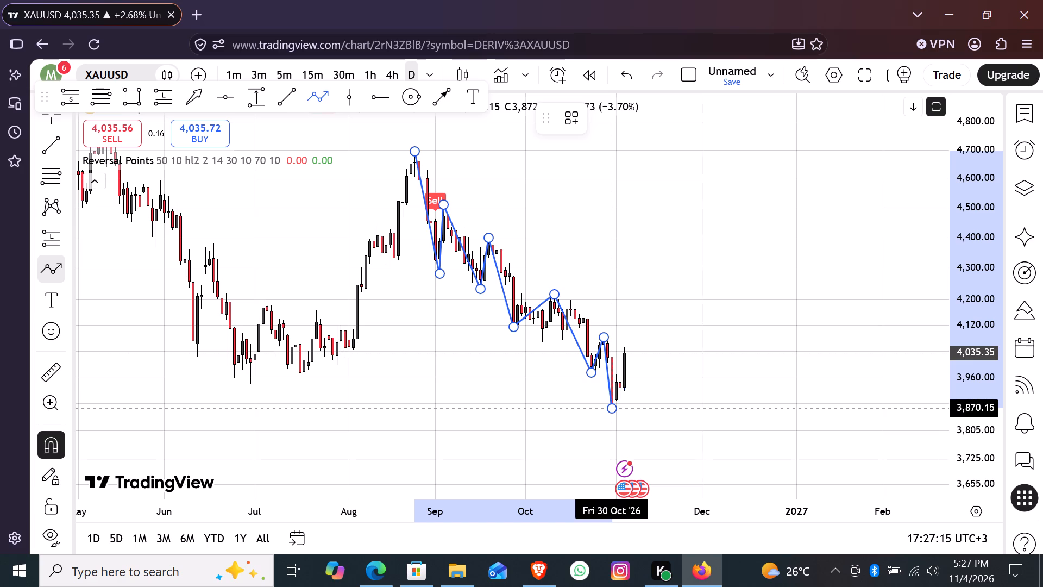
left_click(529, 413)
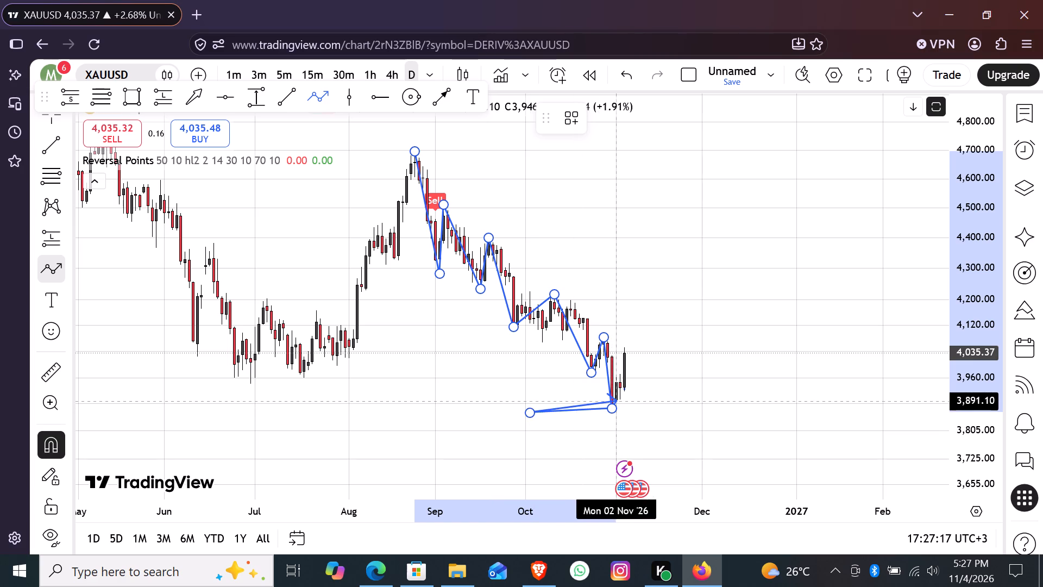
left_click(540, 416)
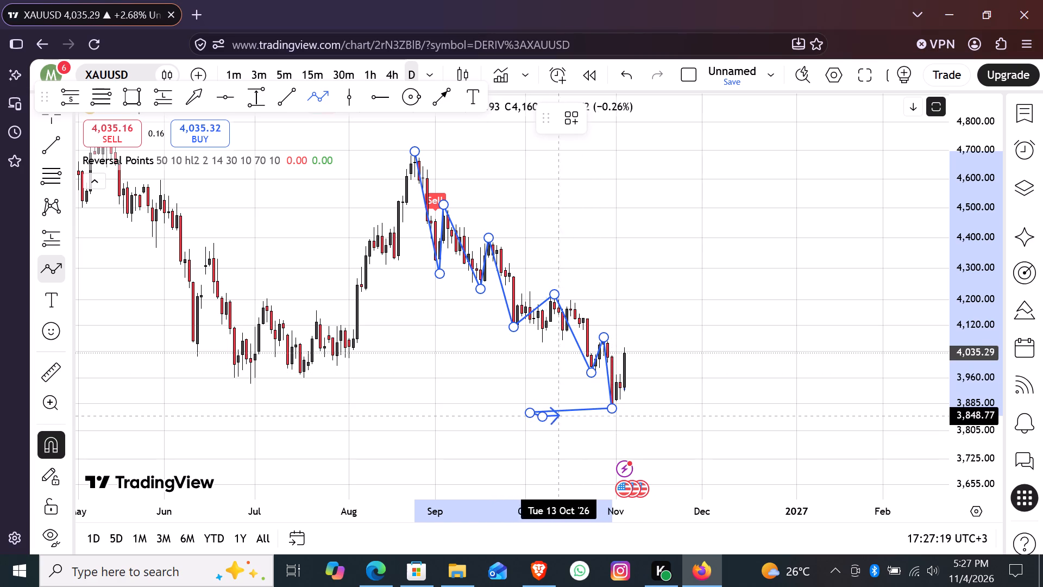
double_click(543, 417)
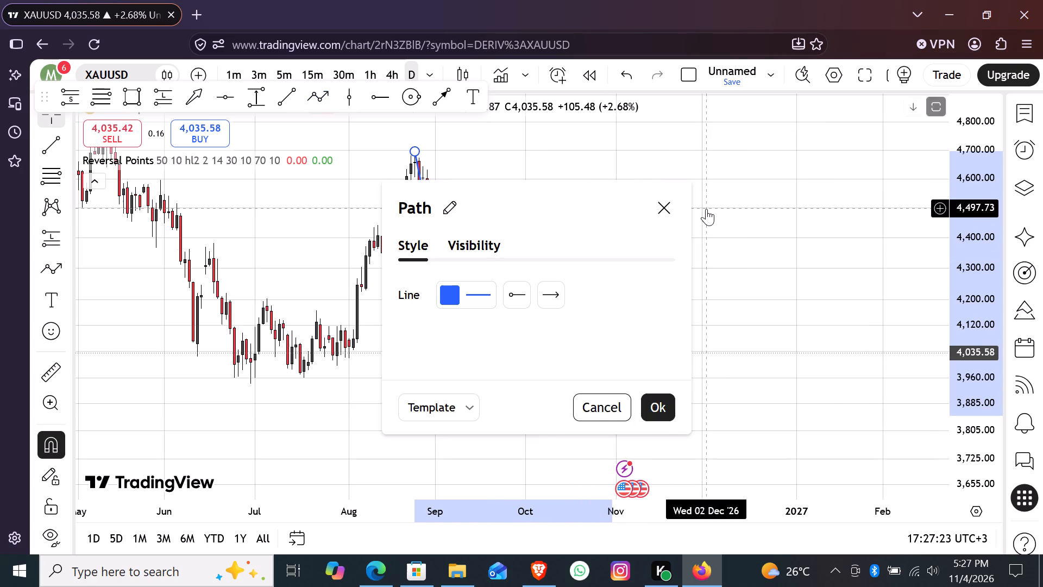
left_click(670, 204)
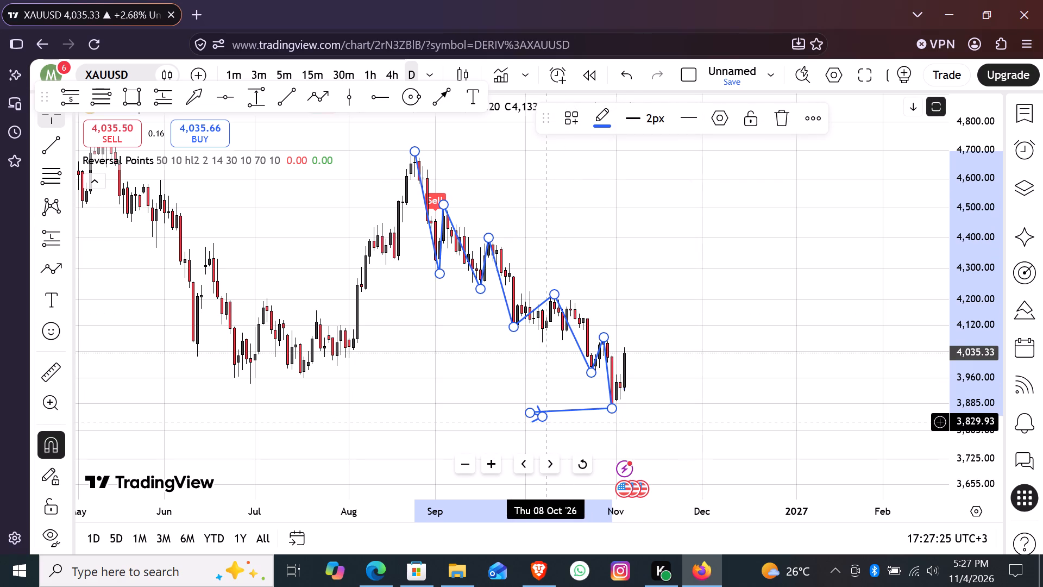
Move the path's stray end points back onto its last swing low, ending at about 3,895 on 3 November, and deselect it.
left_click(541, 414)
left_click_drag(541, 414, 524, 414)
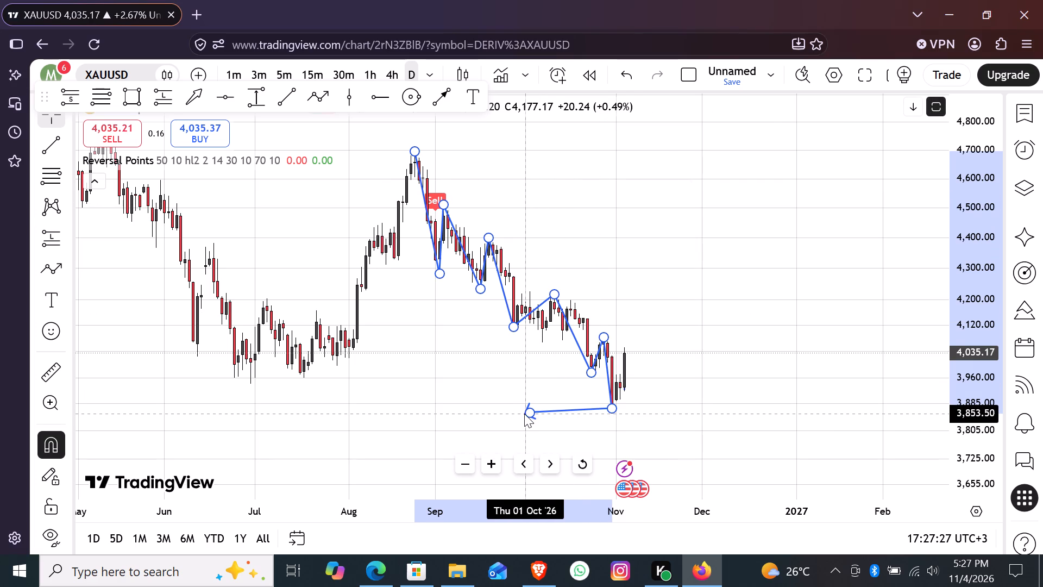
left_click_drag(524, 414, 531, 410)
left_click(532, 410)
left_click_drag(532, 410, 610, 409)
left_click(610, 409)
left_click(527, 419)
left_click(527, 419)
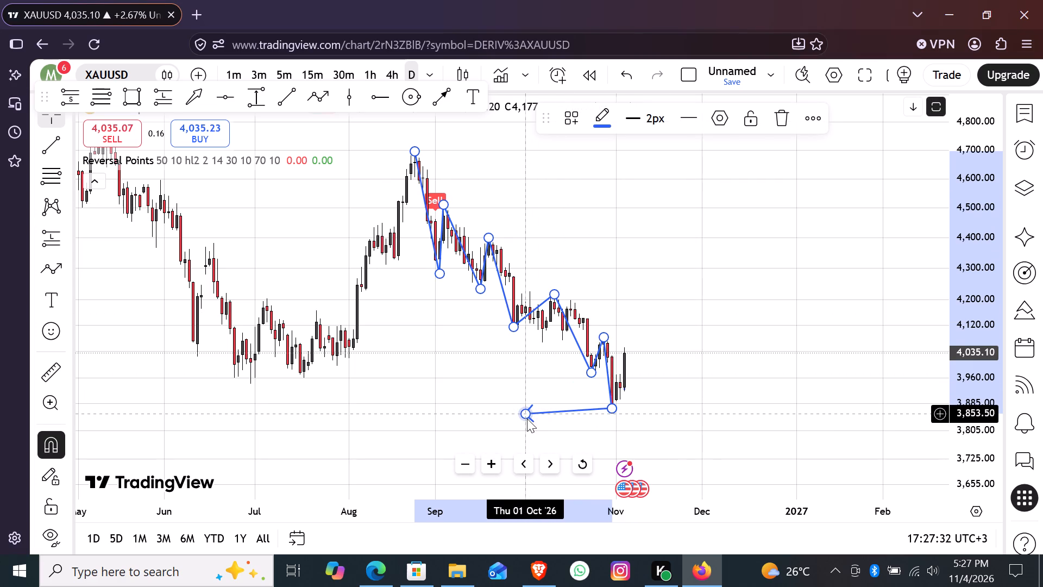
left_click_drag(538, 412, 543, 411)
left_click(540, 411)
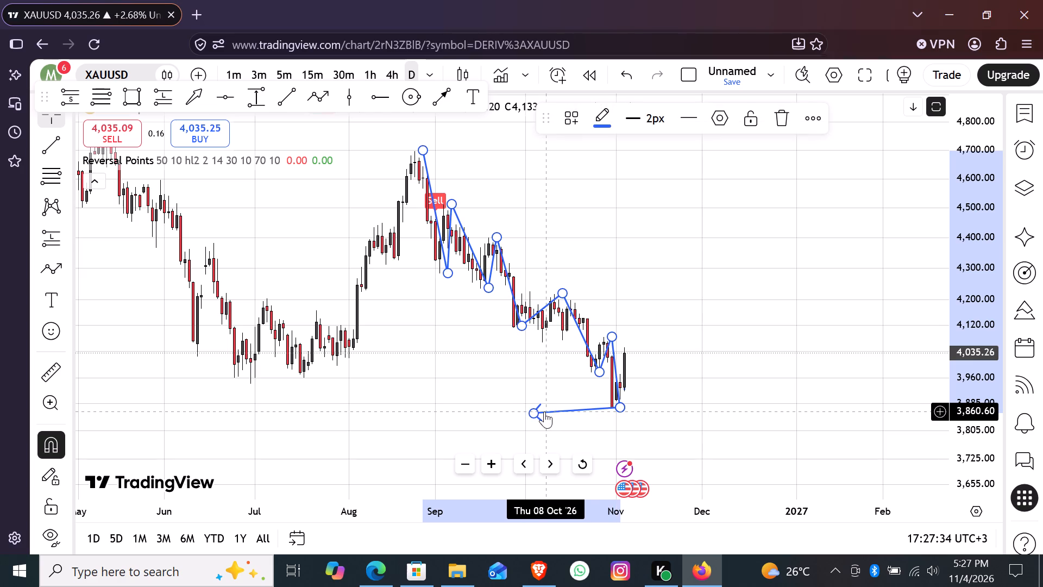
left_click_drag(530, 412, 580, 410)
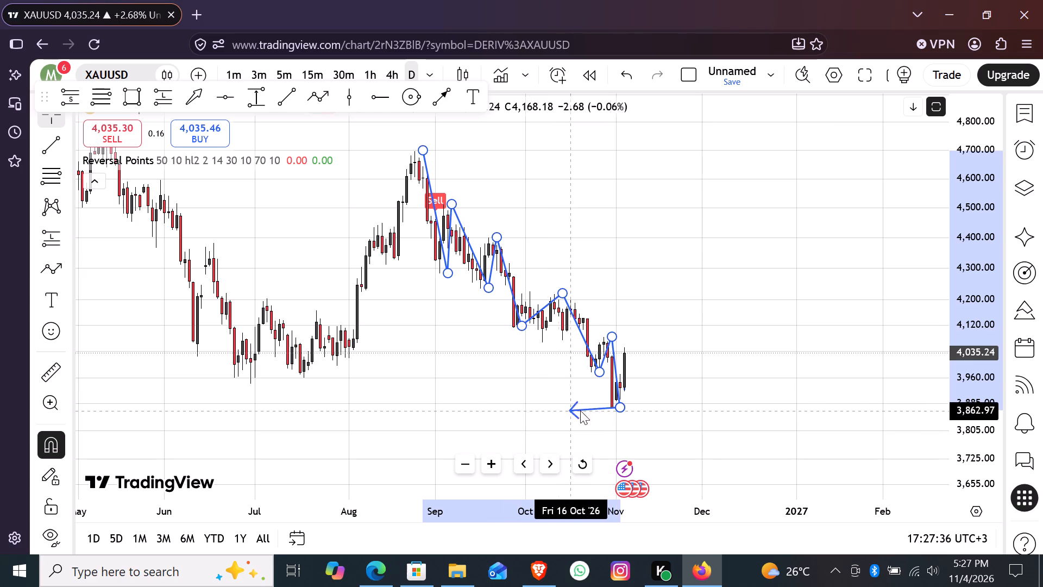
left_click_drag(580, 410, 620, 419)
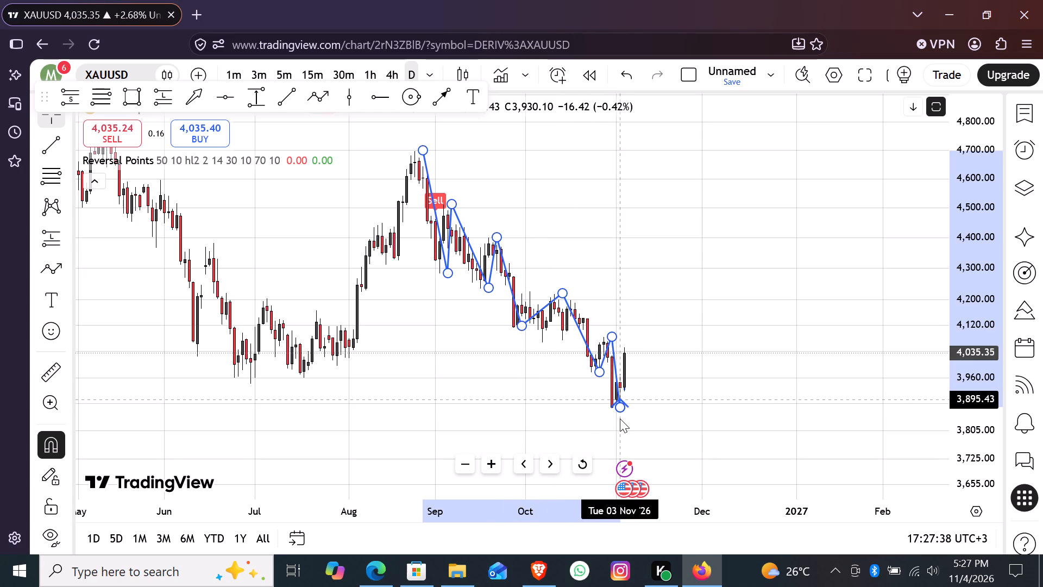
left_click_drag(620, 419, 620, 423)
left_click(620, 423)
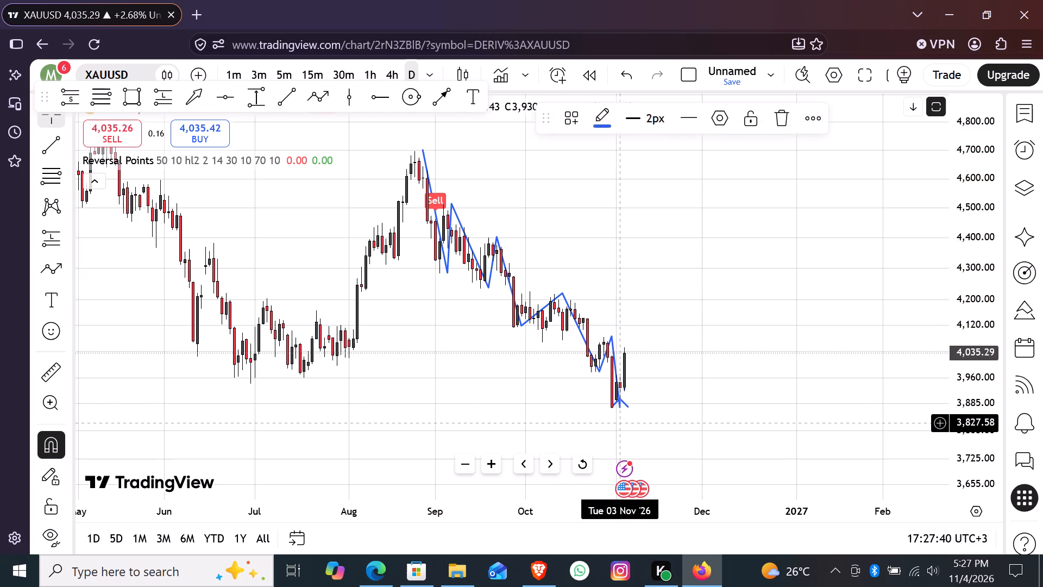
left_click(655, 411)
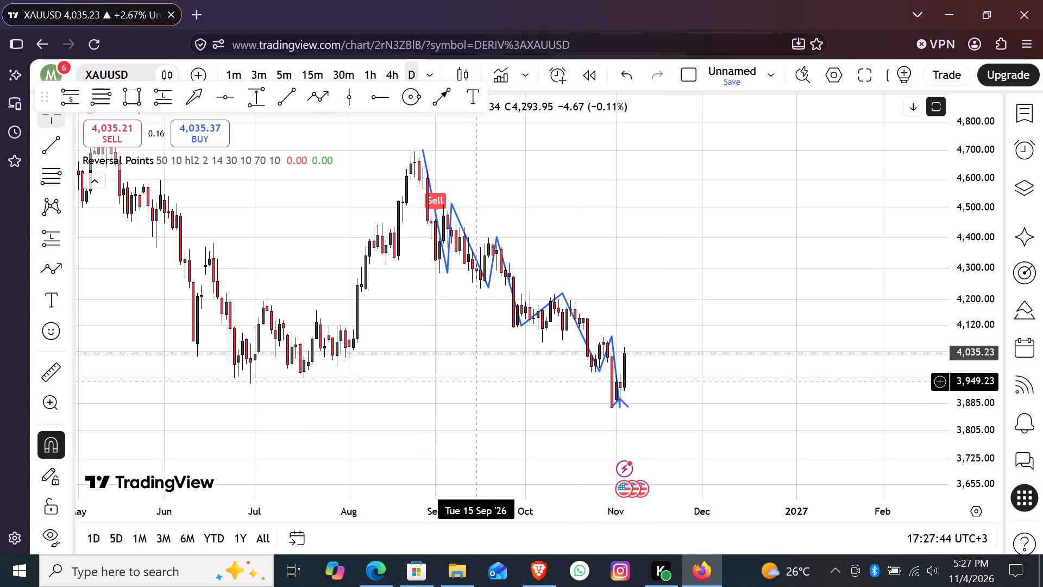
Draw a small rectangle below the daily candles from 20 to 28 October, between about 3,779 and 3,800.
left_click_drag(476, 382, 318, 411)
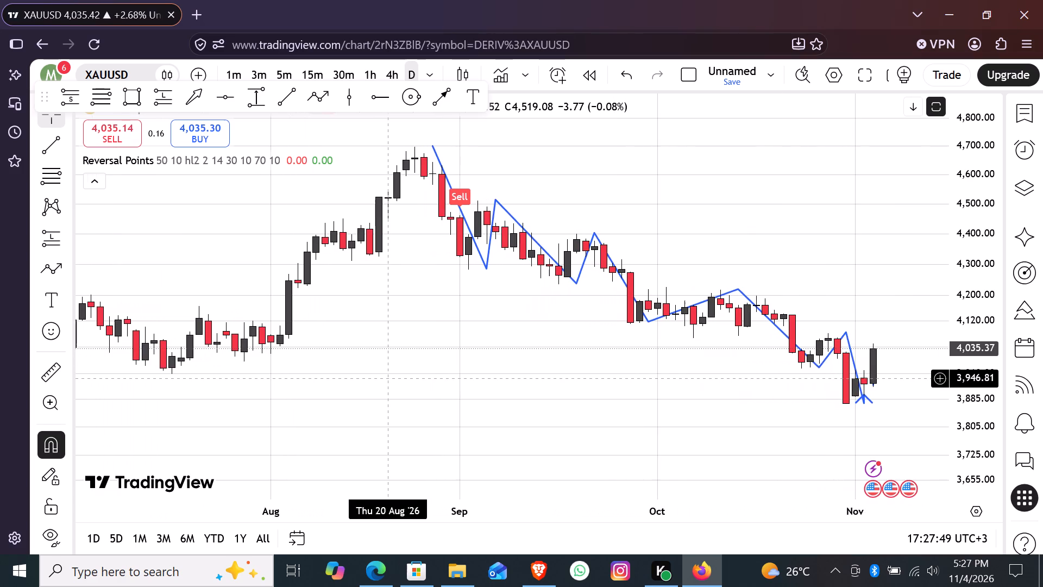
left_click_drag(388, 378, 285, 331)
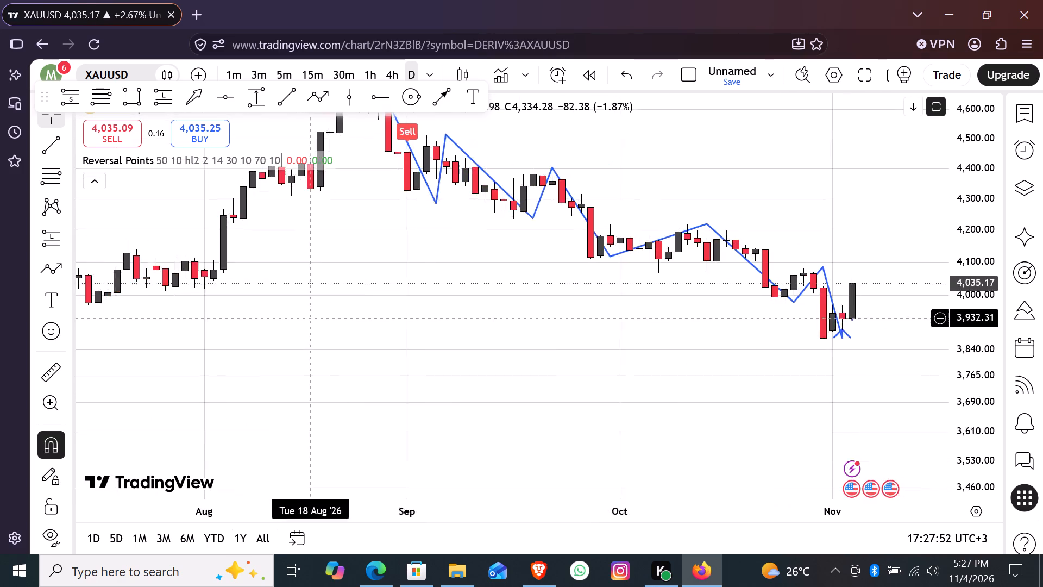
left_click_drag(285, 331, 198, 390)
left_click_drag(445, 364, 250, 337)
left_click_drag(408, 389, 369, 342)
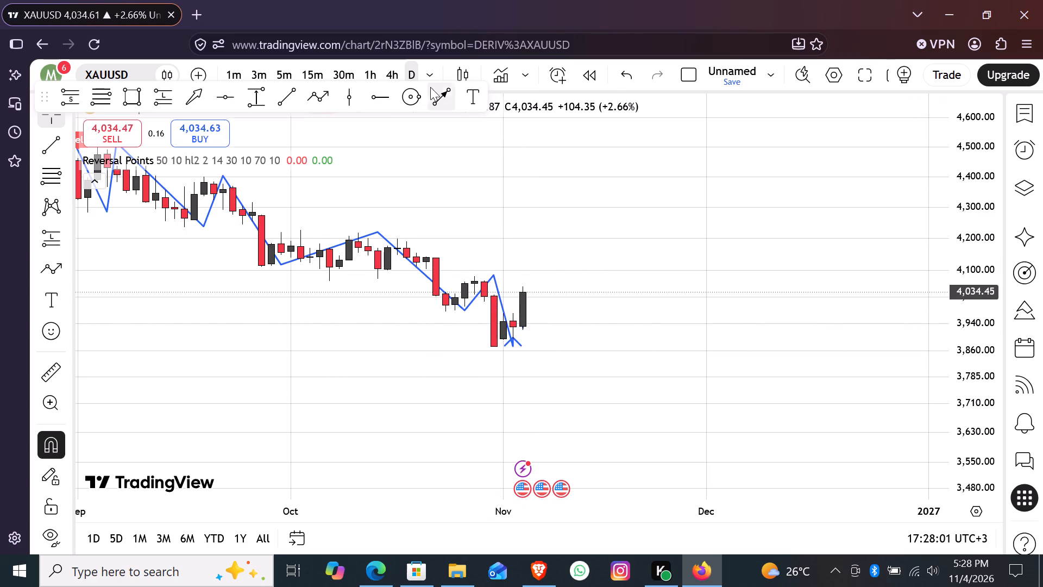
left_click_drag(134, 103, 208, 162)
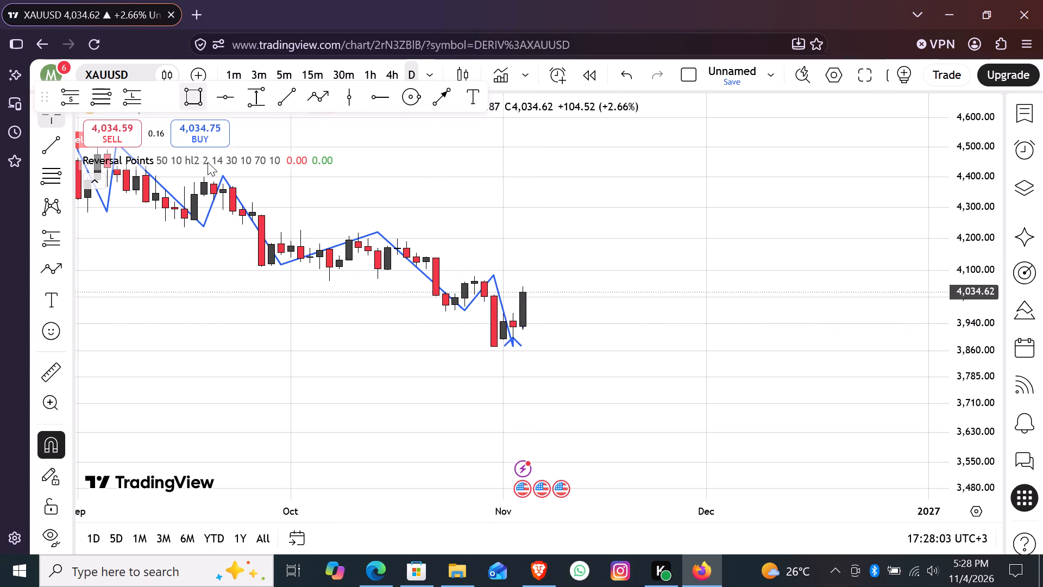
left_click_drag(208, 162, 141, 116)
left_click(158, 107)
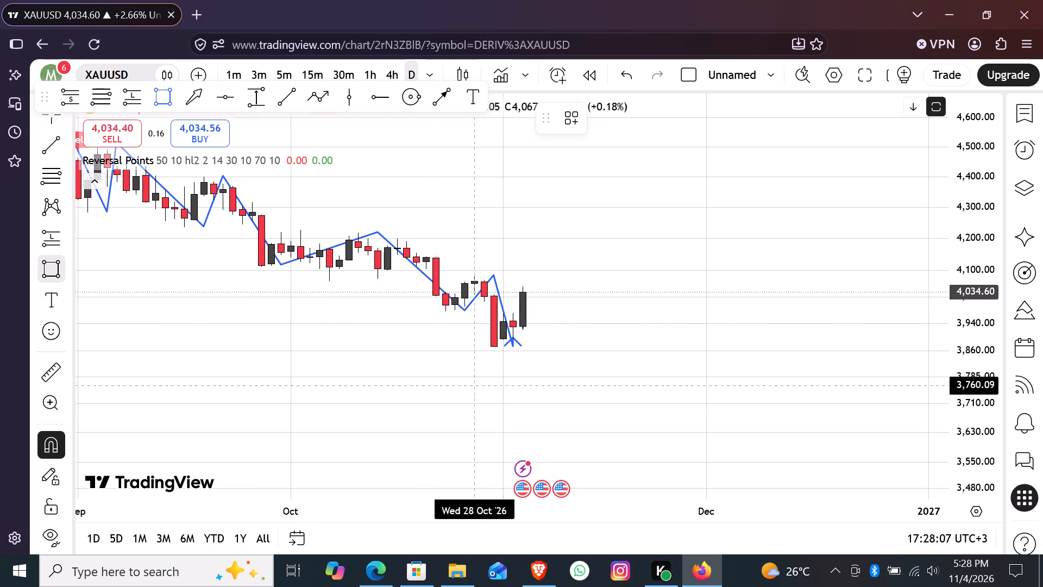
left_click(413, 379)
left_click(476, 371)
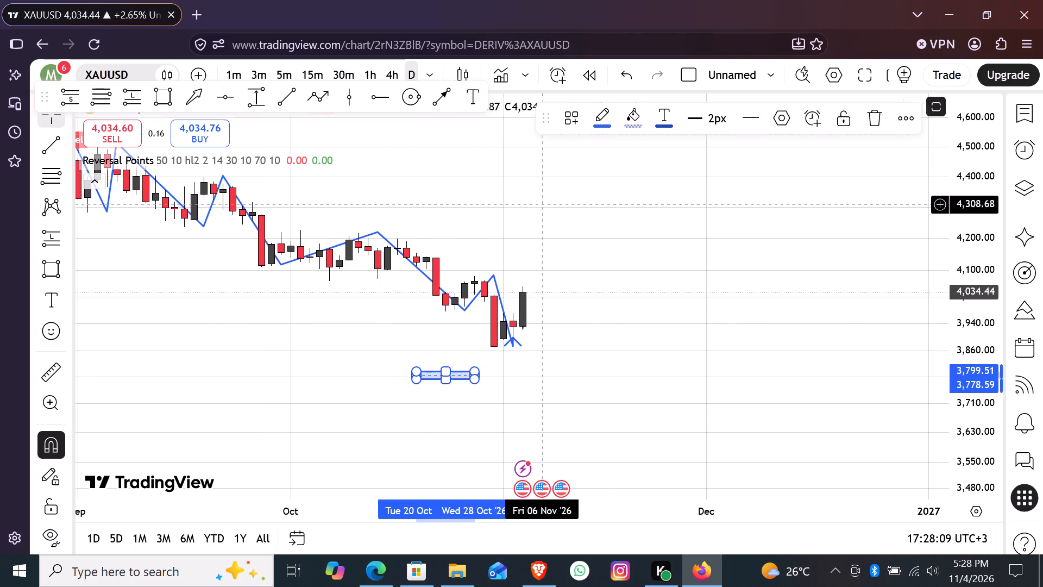
Delete the downtrend path and the small rectangle below the candles.
left_click(422, 270)
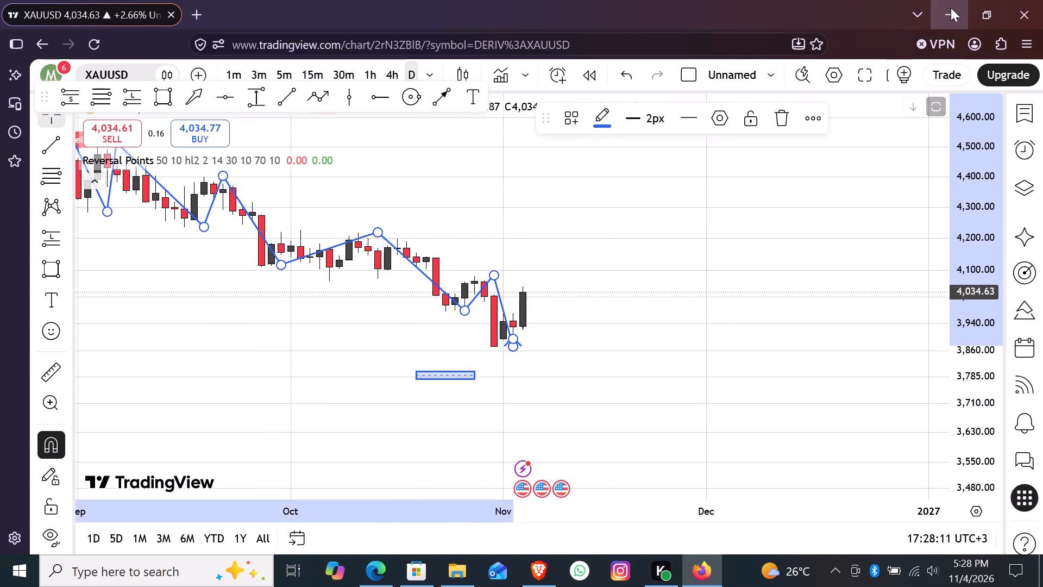
left_click(781, 115)
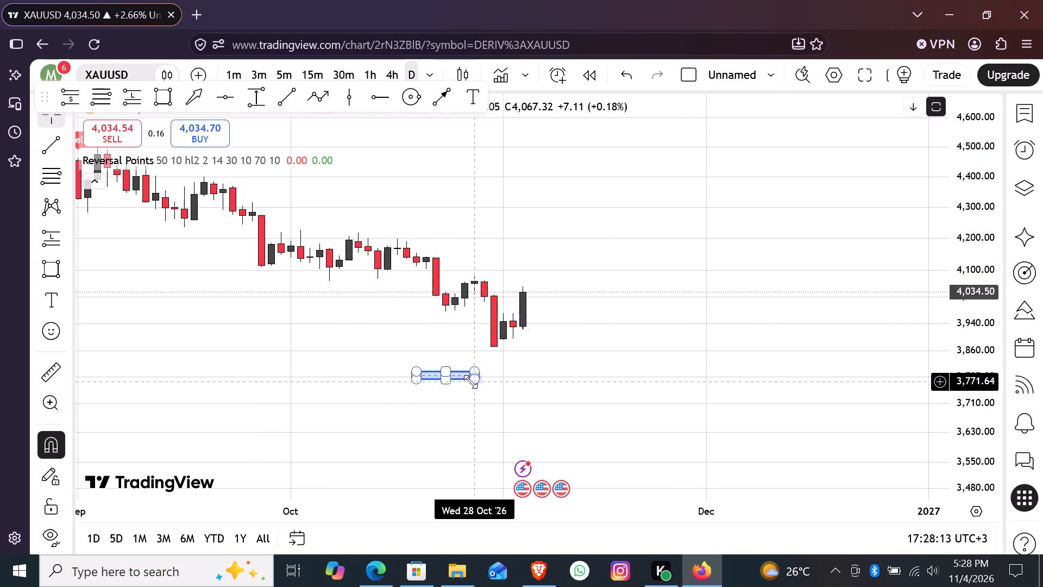
left_click(469, 382)
left_click(876, 115)
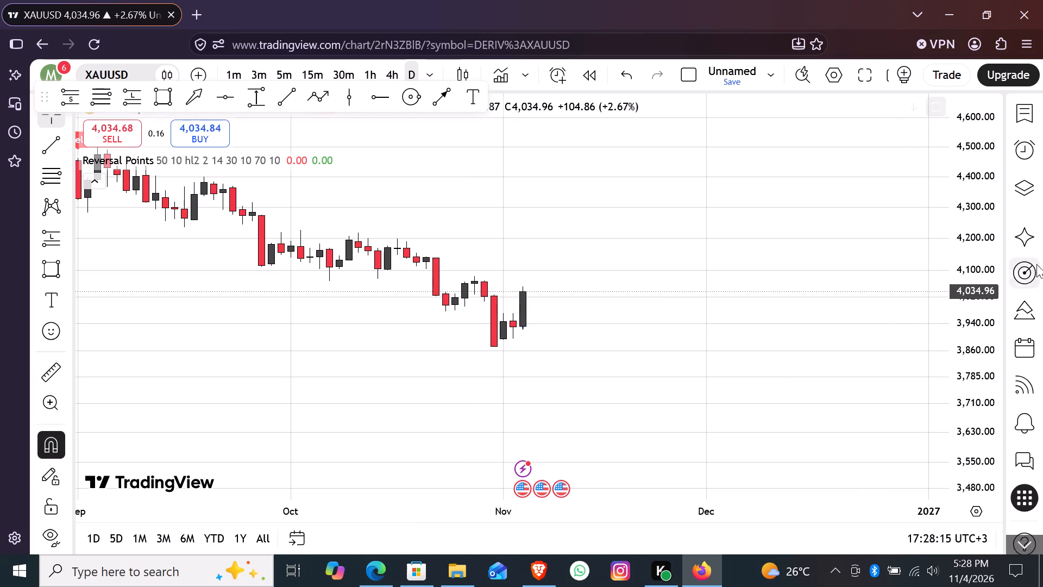
Draw a rectangle over the late-October price gap from 29 October to 17 November, between about 4,005 and 3,972.
left_click_drag(982, 311, 973, 0)
left_click_drag(984, 201, 988, 144)
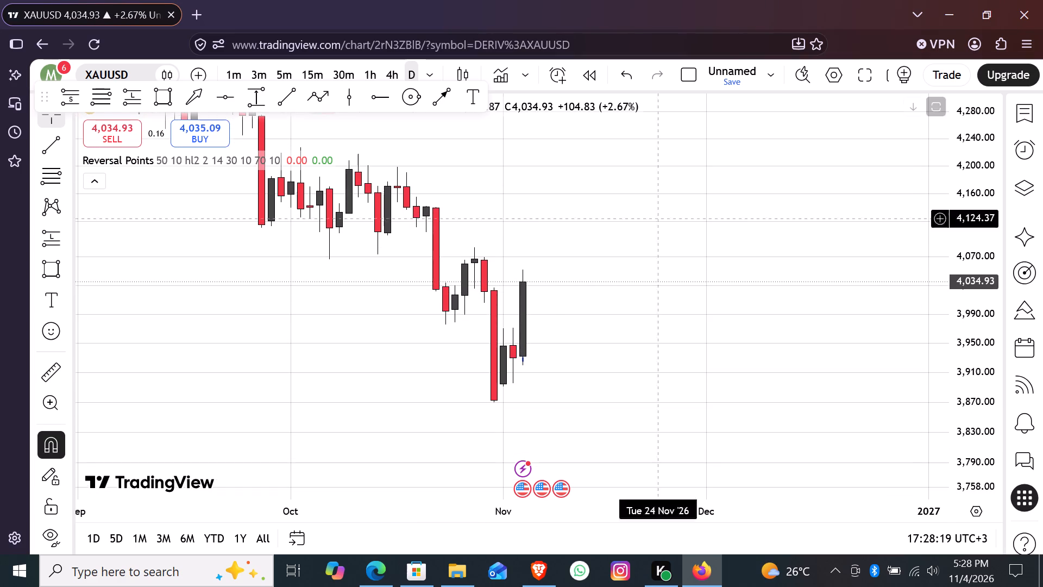
left_click_drag(538, 248, 607, 394)
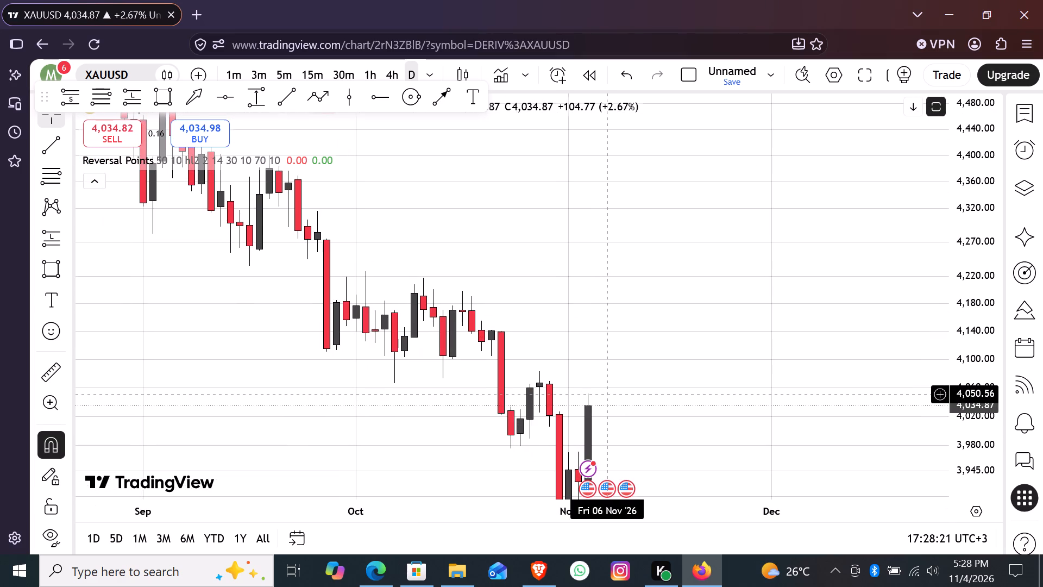
left_click_drag(607, 394, 493, 313)
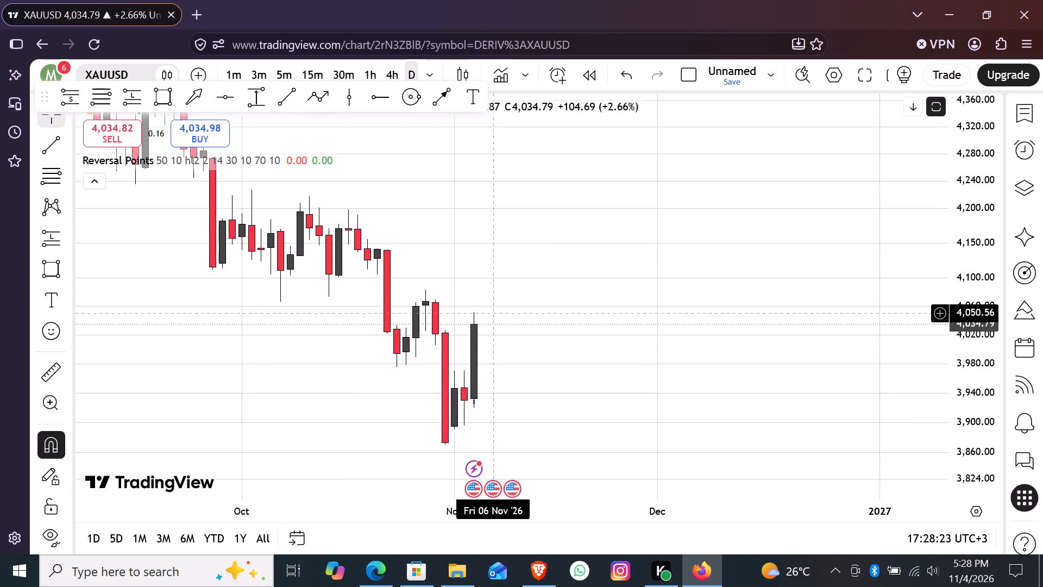
left_click_drag(493, 313, 428, 279)
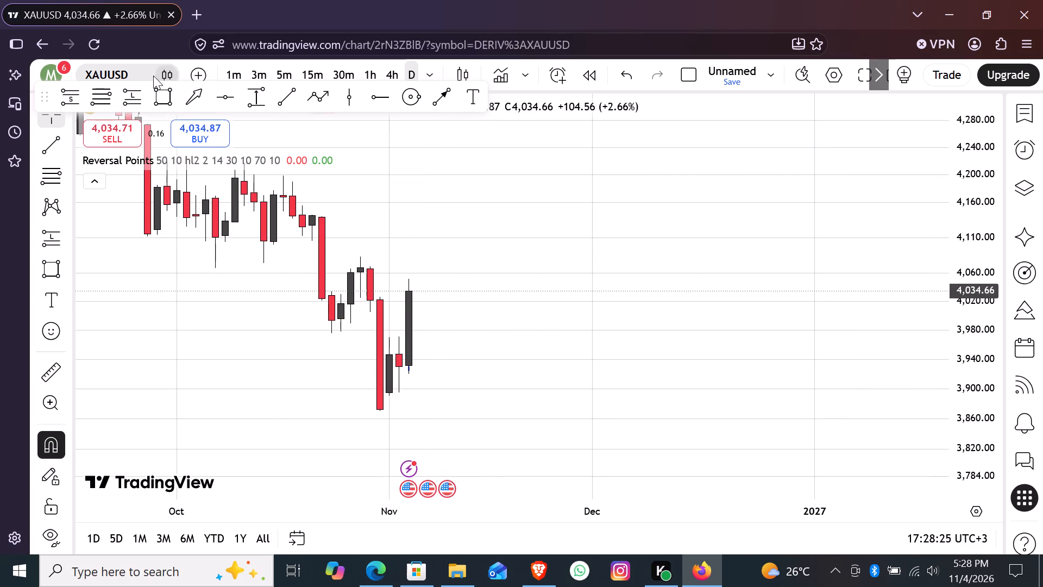
left_click(164, 97)
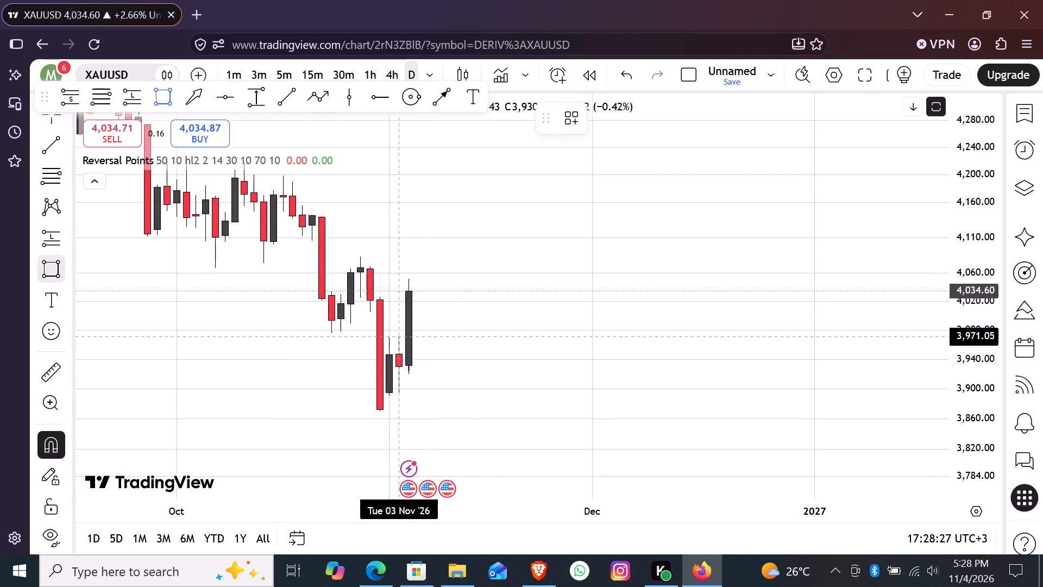
left_click(370, 311)
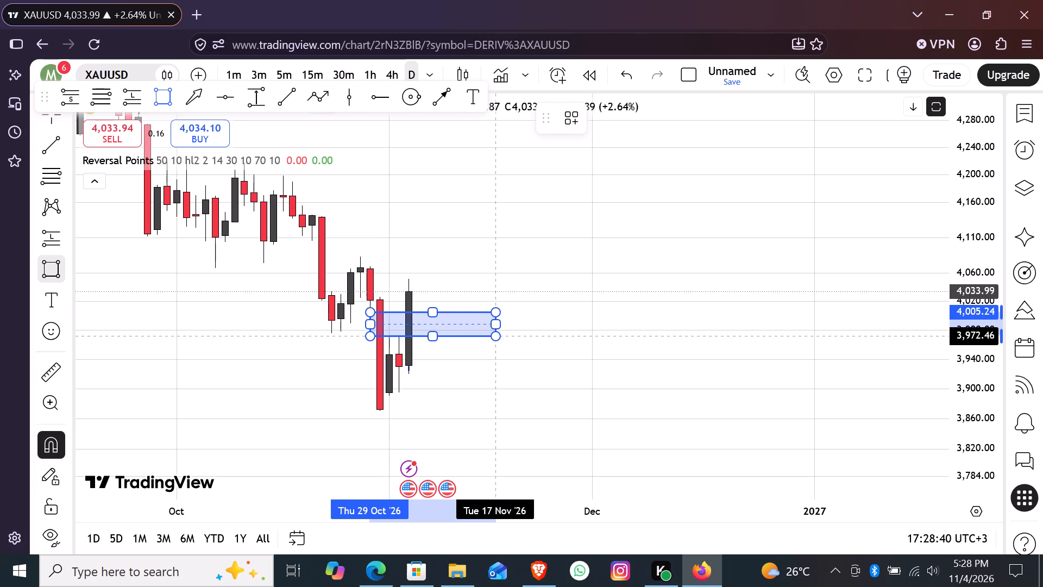
left_click(494, 335)
left_click(525, 342)
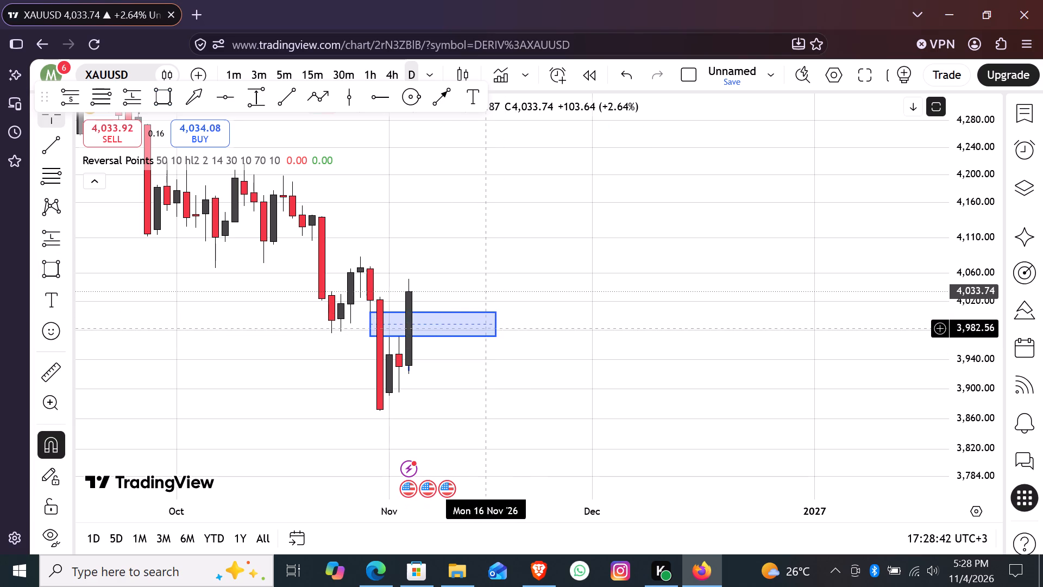
Shorten the gap rectangle so that it ends on about 11 November.
left_click_drag(494, 322, 454, 312)
Switch the chart to the 4-hour timeframe with the gap rectangle and the latest candles in view.
left_click_drag(543, 317, 437, 434)
left_click_drag(477, 365, 537, 289)
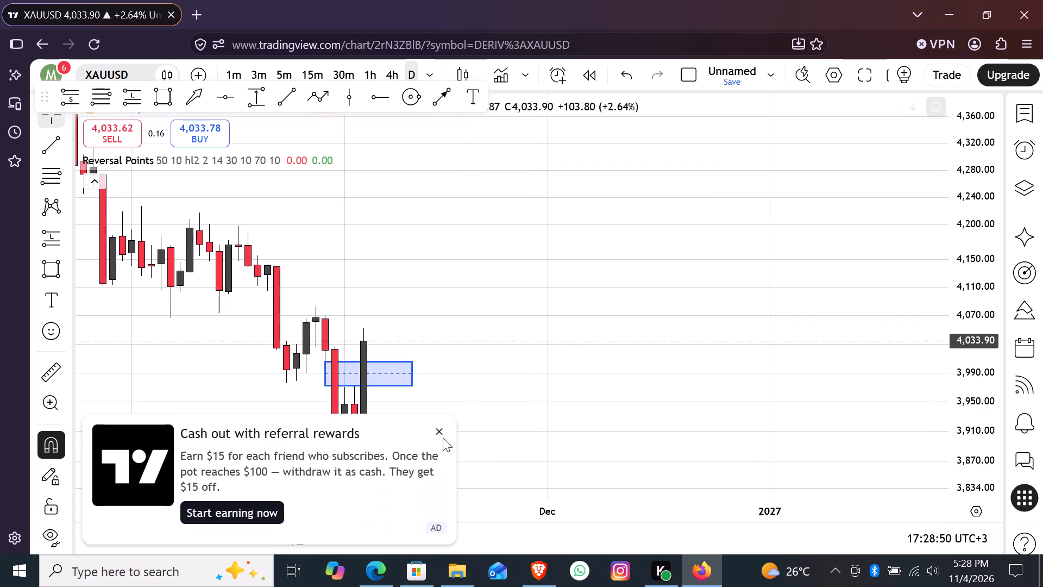
left_click(442, 437)
left_click_drag(491, 367, 558, 305)
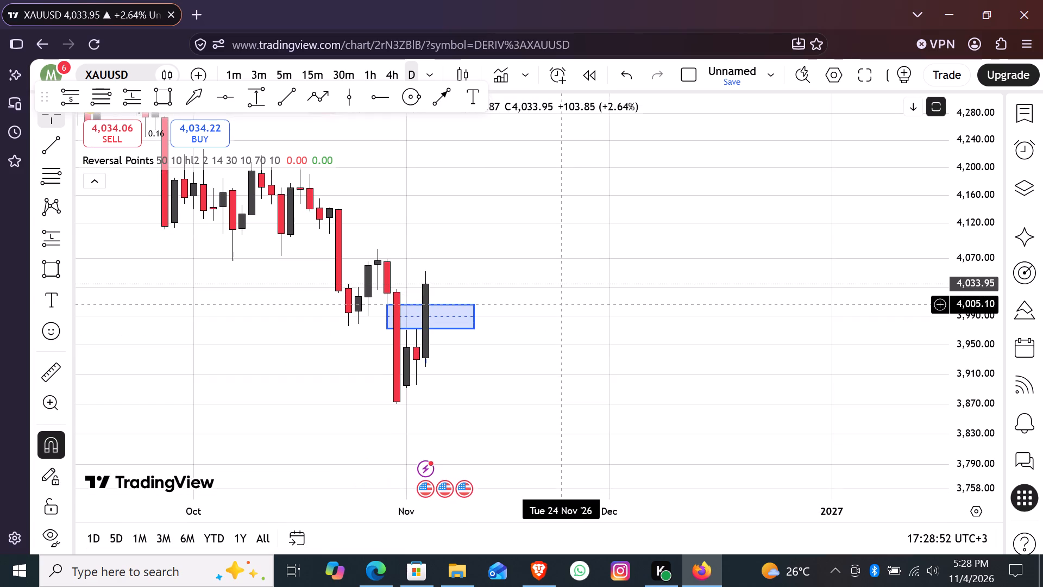
left_click_drag(550, 353, 619, 273)
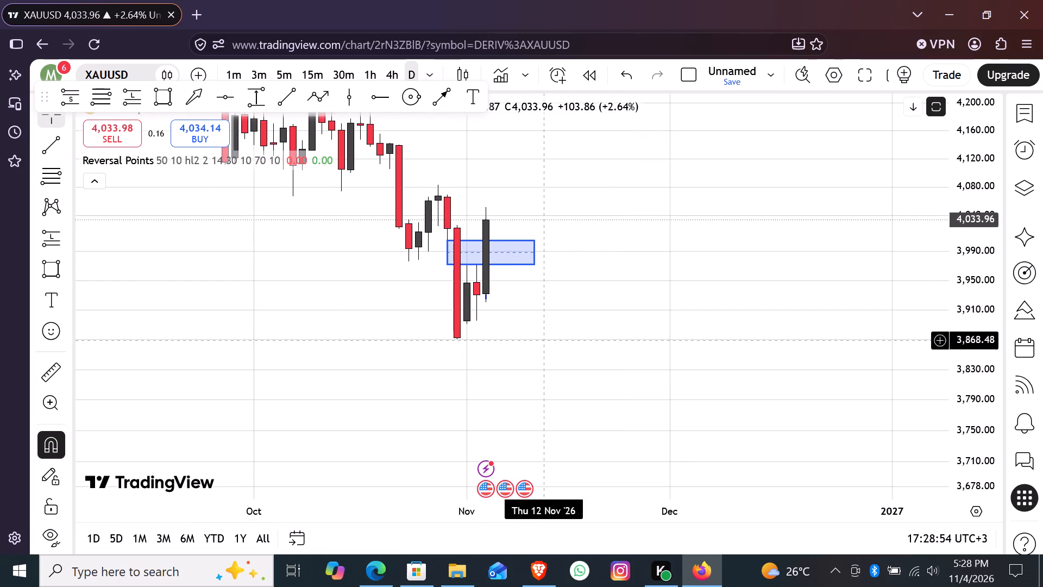
left_click_drag(611, 297, 599, 386)
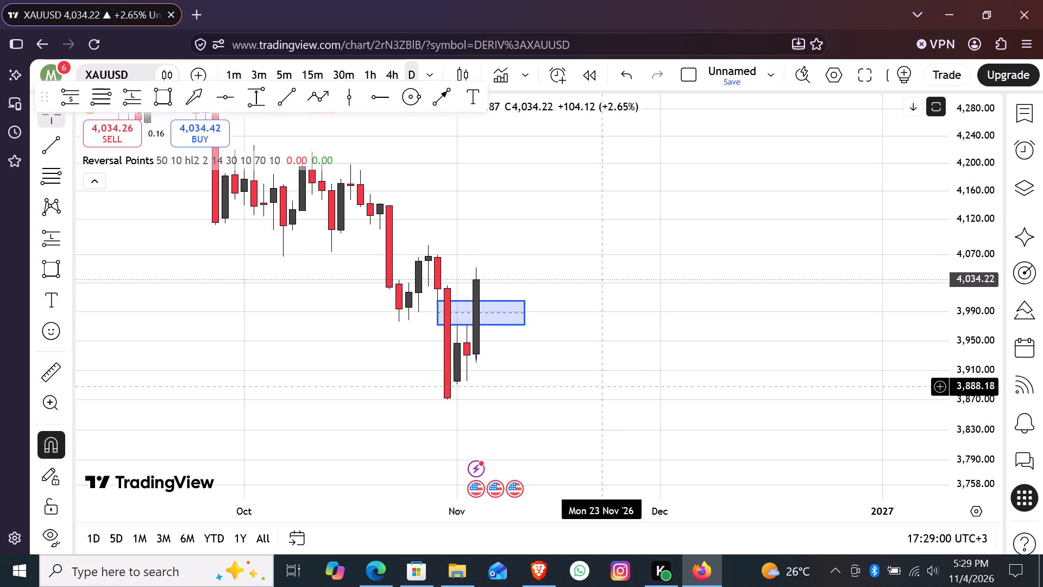
double_click(391, 76)
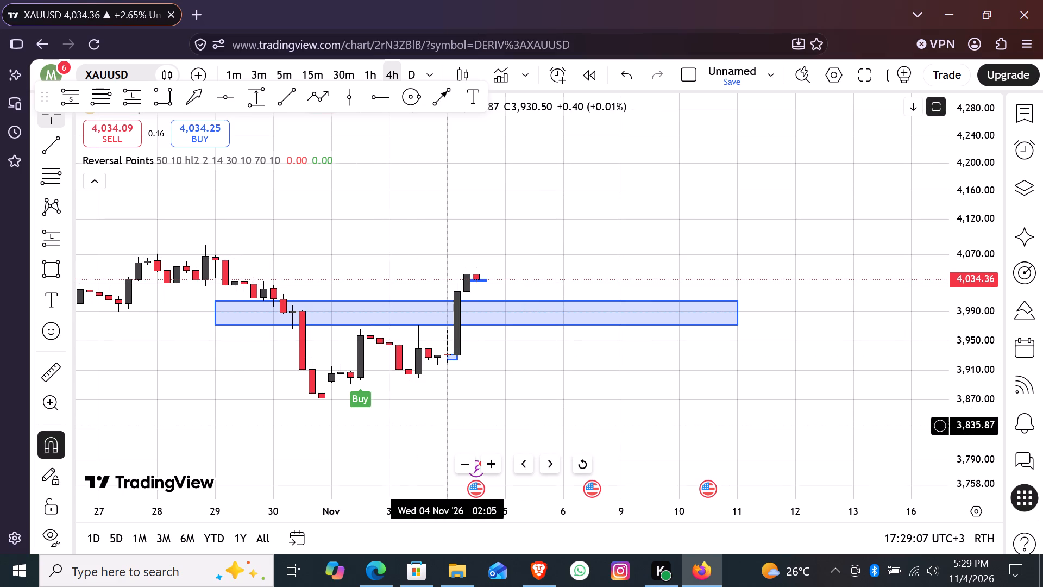
left_click_drag(583, 375, 563, 319)
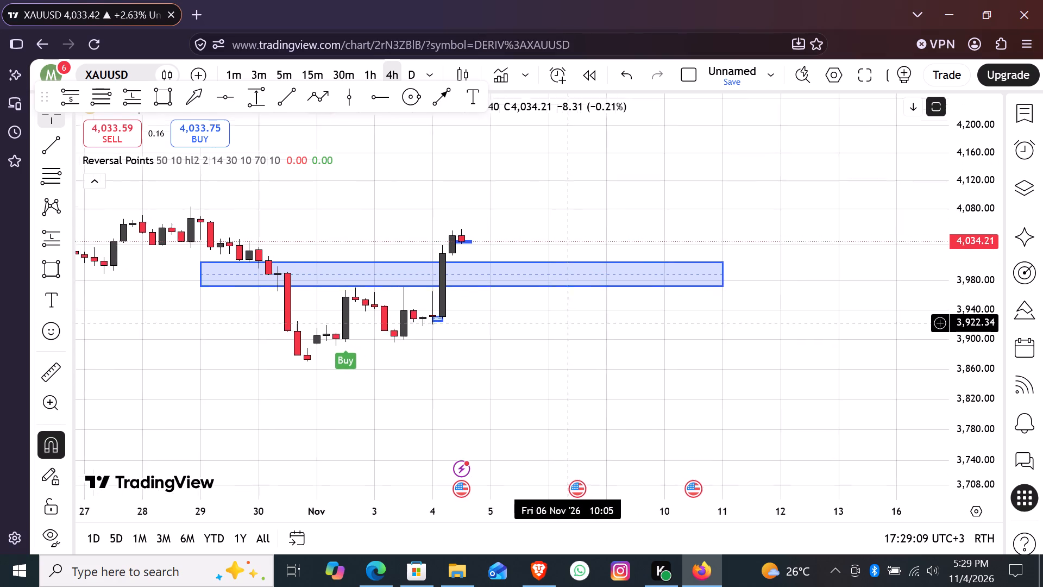
left_click_drag(563, 319, 561, 317)
Lower the bottom edge of the gap rectangle to about 3,963 and deselect it.
left_click(517, 284)
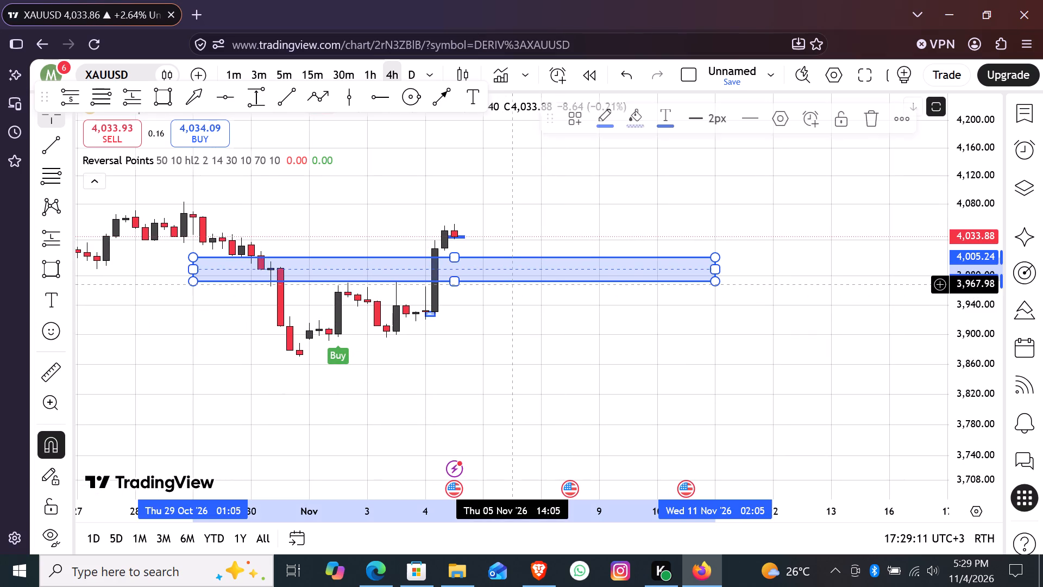
left_click_drag(458, 283, 458, 288)
left_click(480, 340)
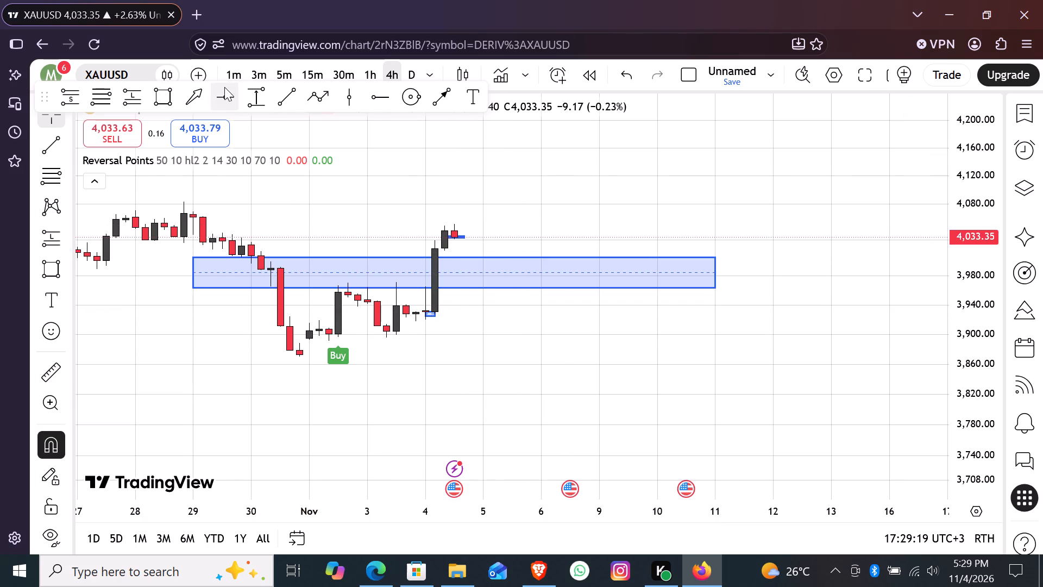
Draw a projected path from the 4 November high near 4,050 down to the zone's top at about 4,005, then up to about 4,120.
left_click(323, 96)
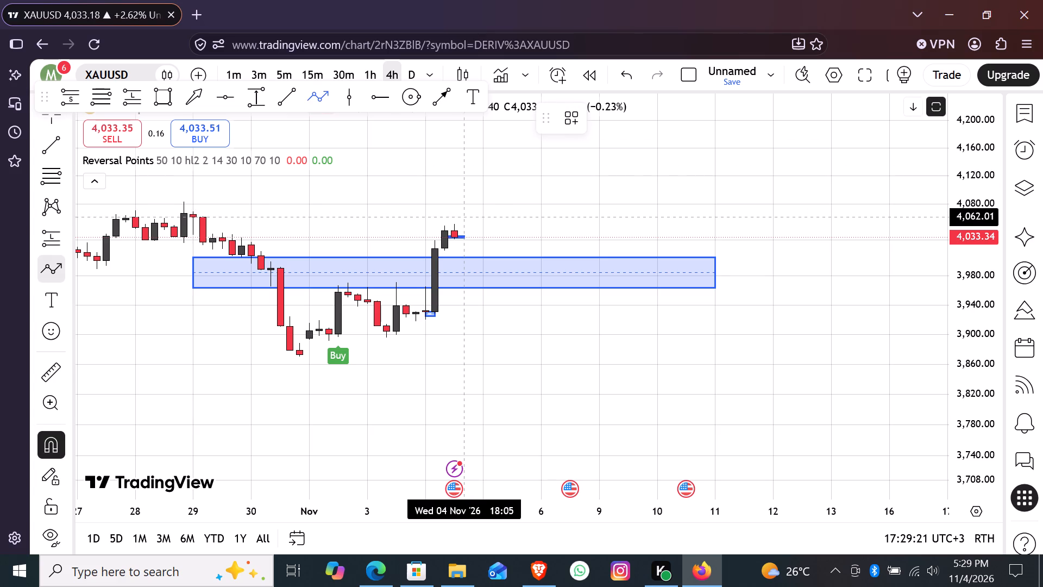
left_click(455, 226)
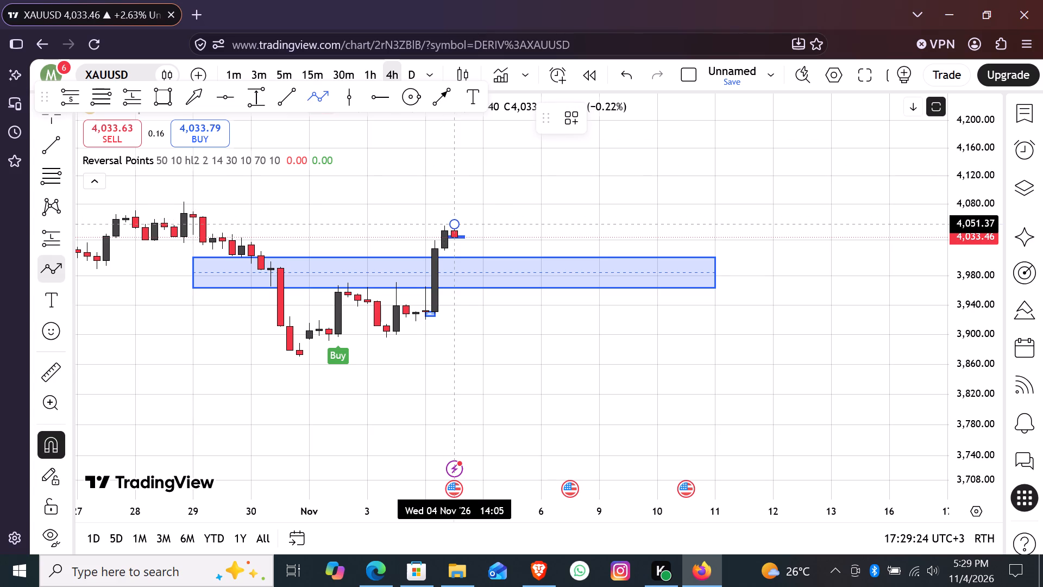
left_click(468, 258)
left_click(499, 175)
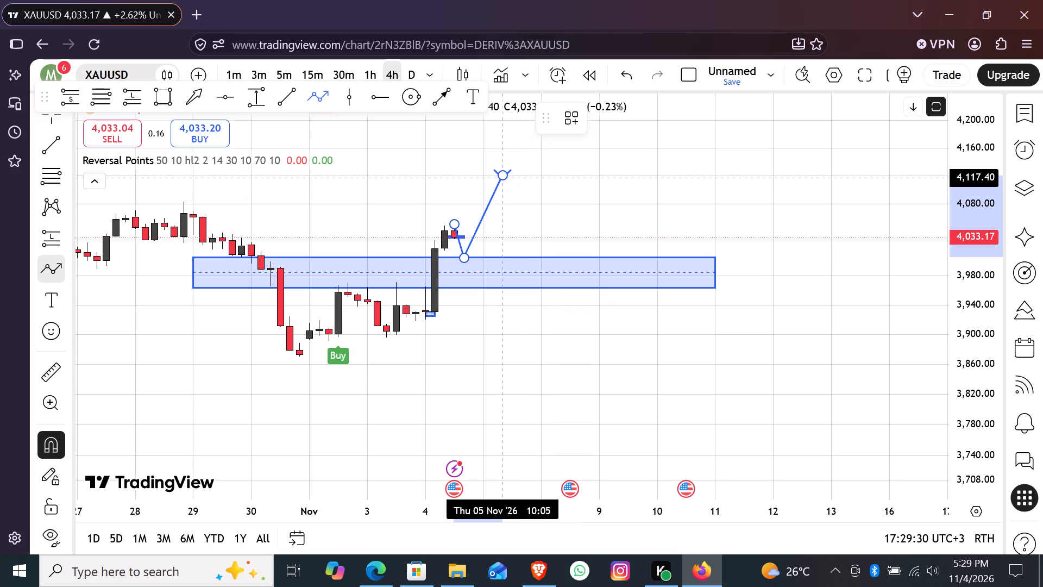
left_click(503, 178)
left_click(529, 223)
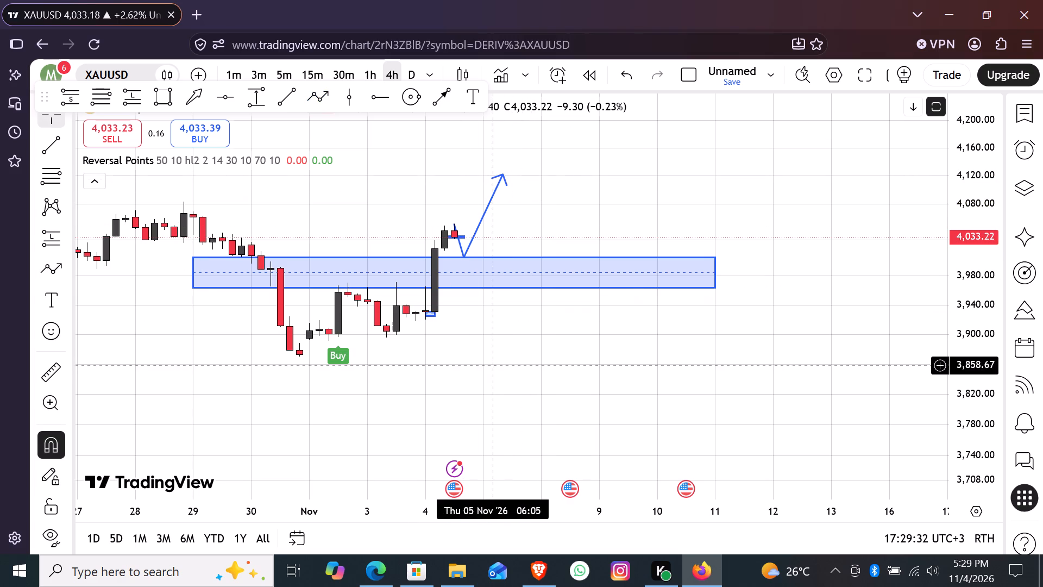
left_click(503, 379)
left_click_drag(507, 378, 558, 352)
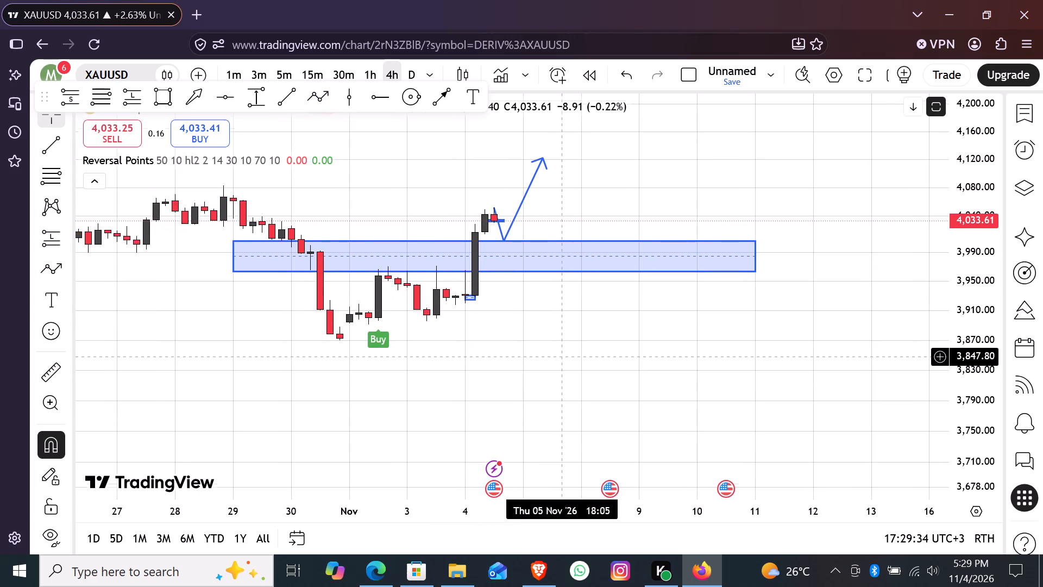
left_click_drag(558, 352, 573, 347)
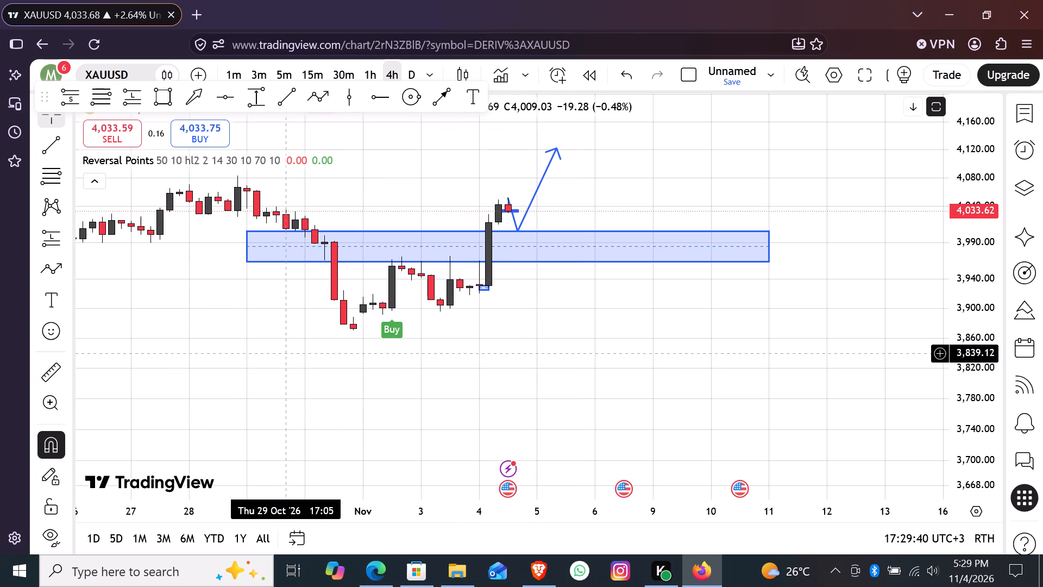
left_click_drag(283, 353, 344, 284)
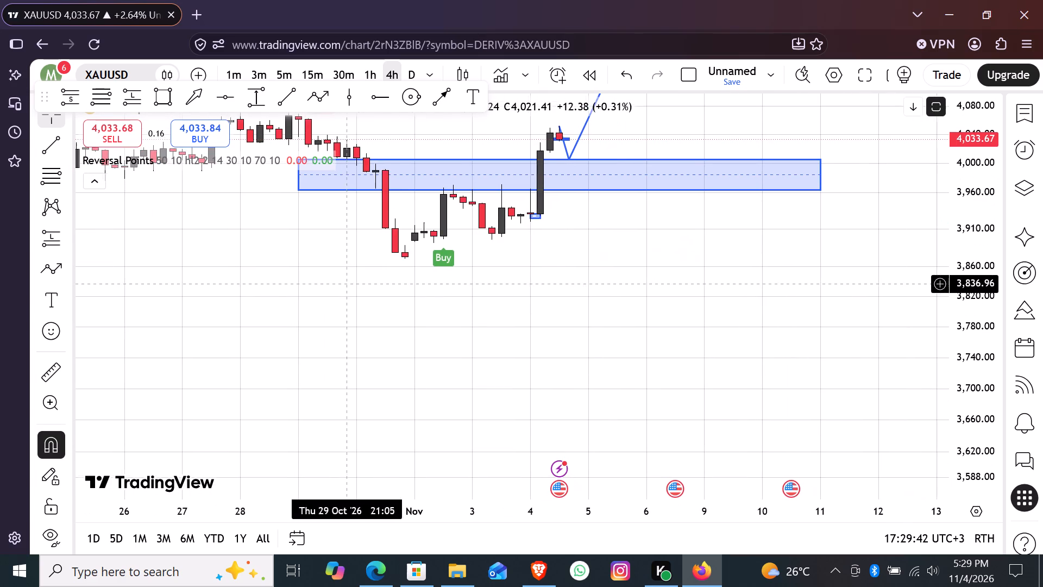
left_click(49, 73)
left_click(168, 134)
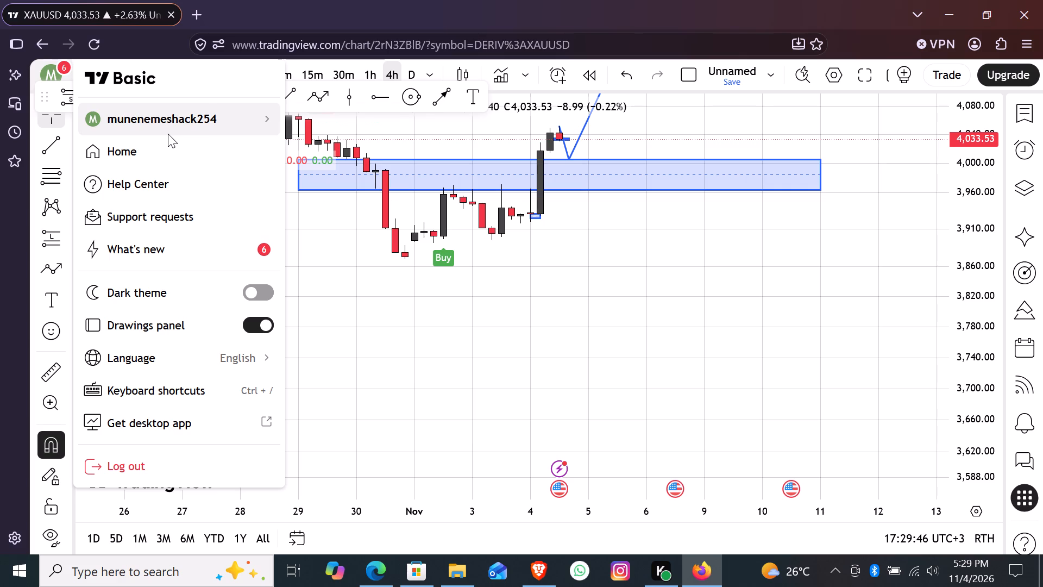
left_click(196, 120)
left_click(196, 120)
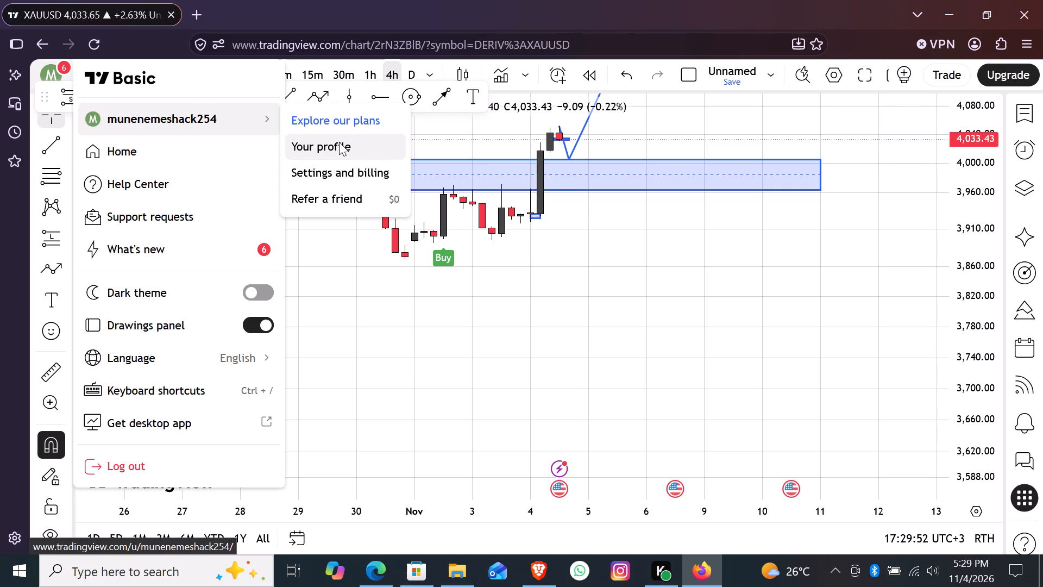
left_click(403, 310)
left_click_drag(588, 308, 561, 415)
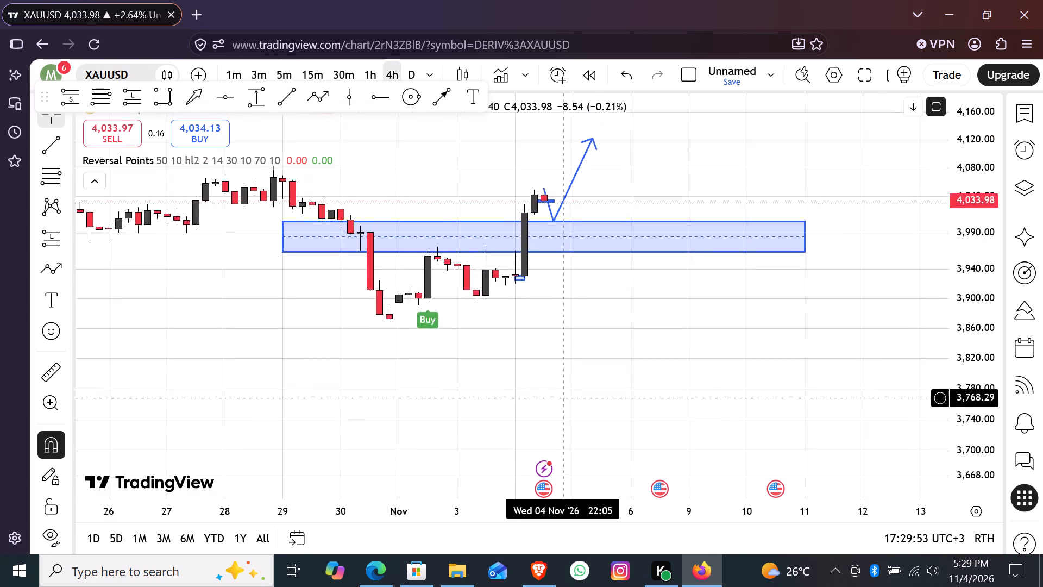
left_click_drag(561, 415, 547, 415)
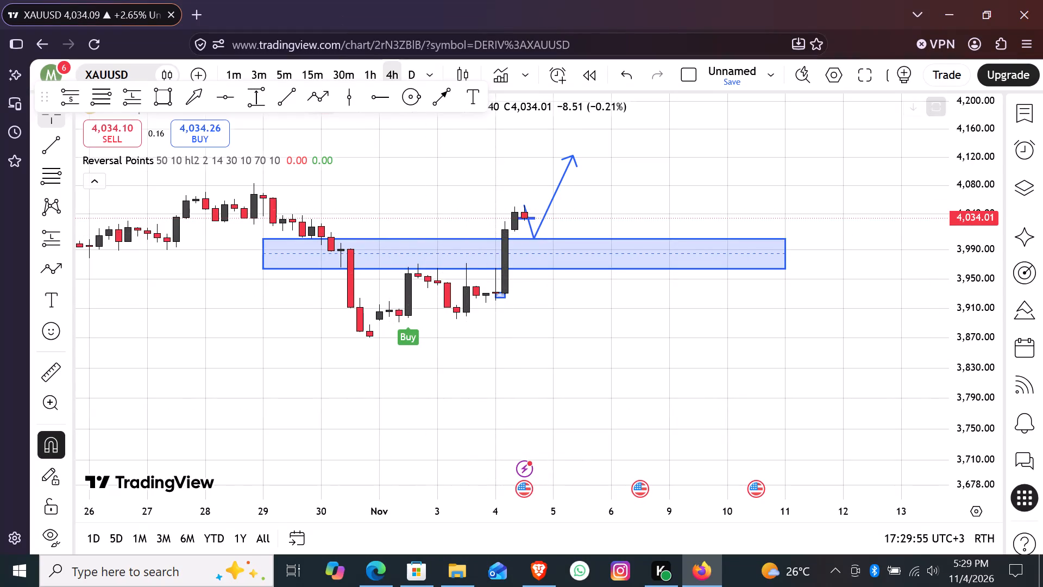
Switch the chart to the 1-hour timeframe and examine the candles around the zone from late October to 4 November.
left_click(376, 70)
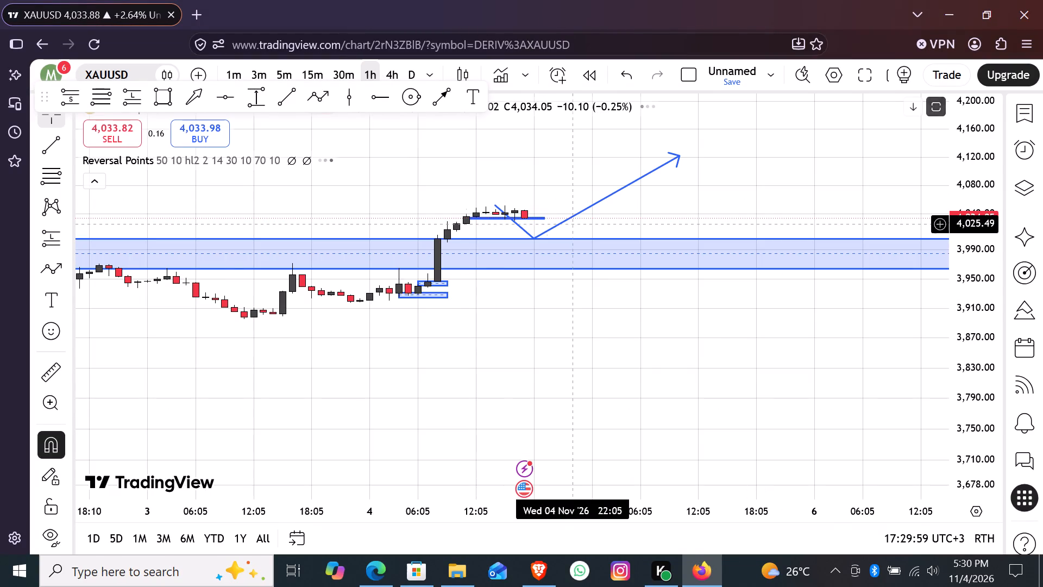
left_click_drag(542, 321, 1042, 299)
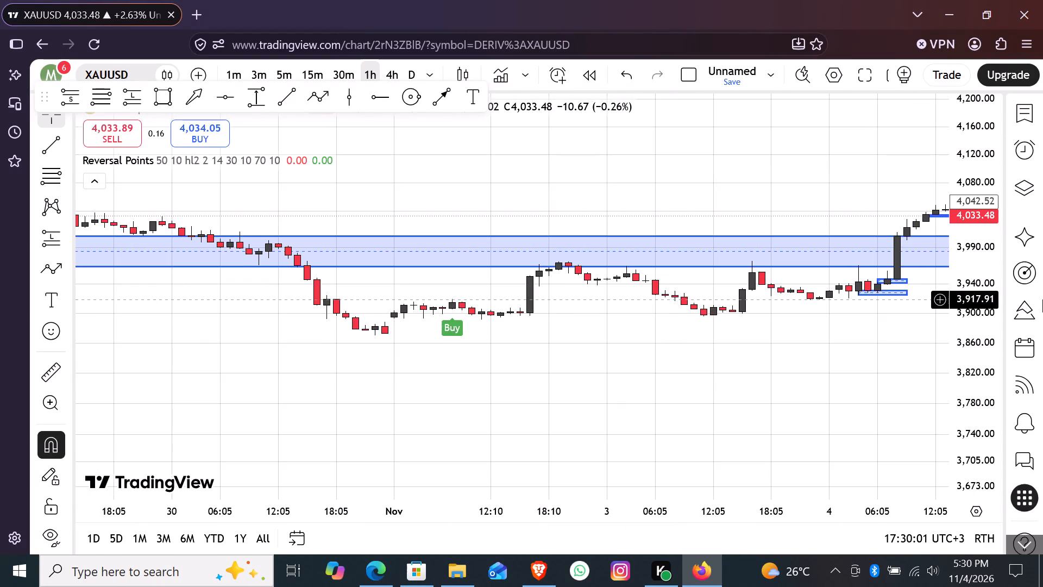
left_click_drag(1042, 299, 1042, 245)
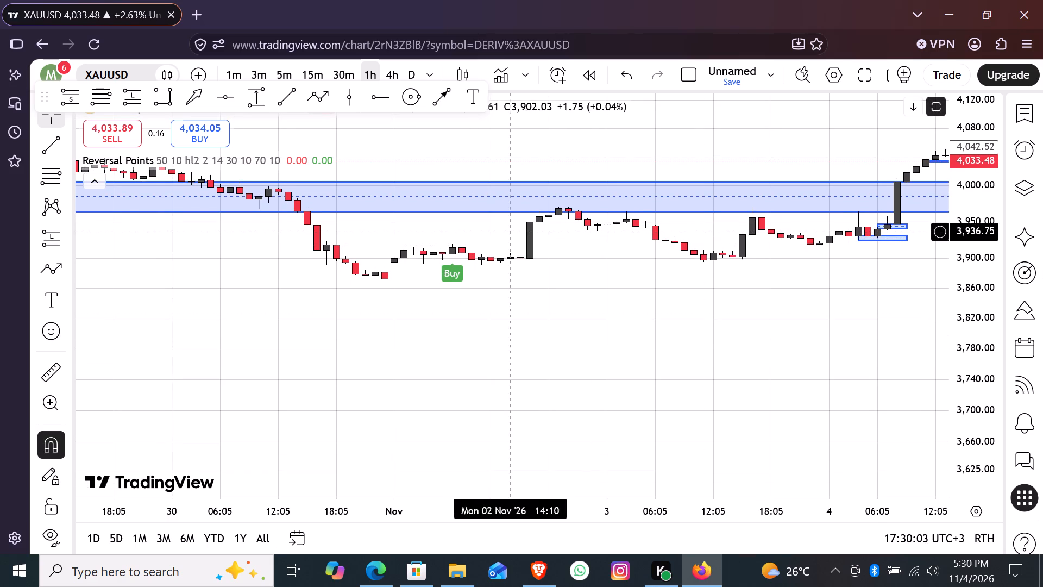
left_click_drag(378, 335, 249, 282)
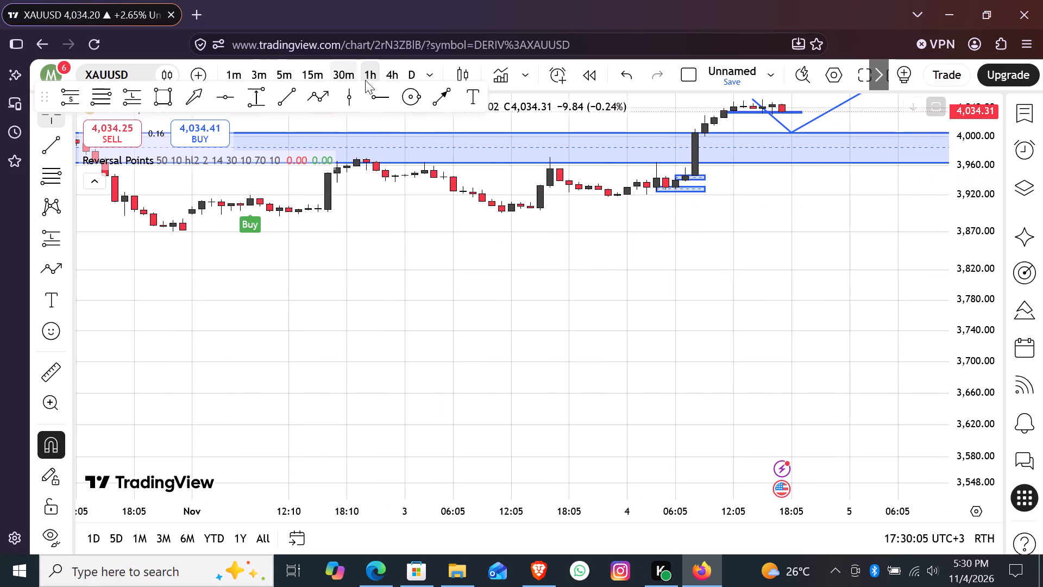
On the daily chart, move the gap rectangle's start edge to 30 October and deselect it.
left_click(414, 77)
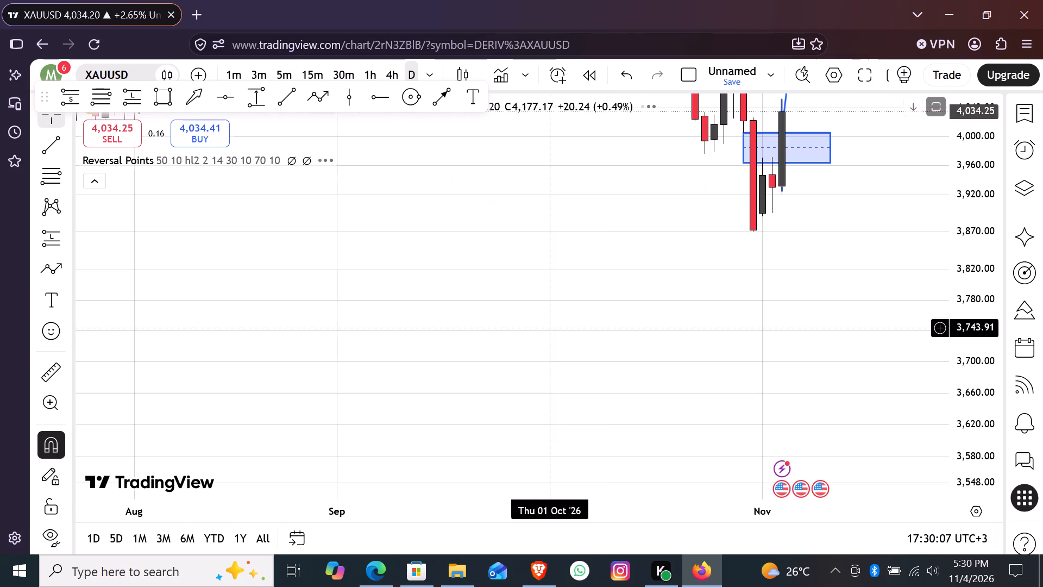
left_click_drag(627, 272, 319, 373)
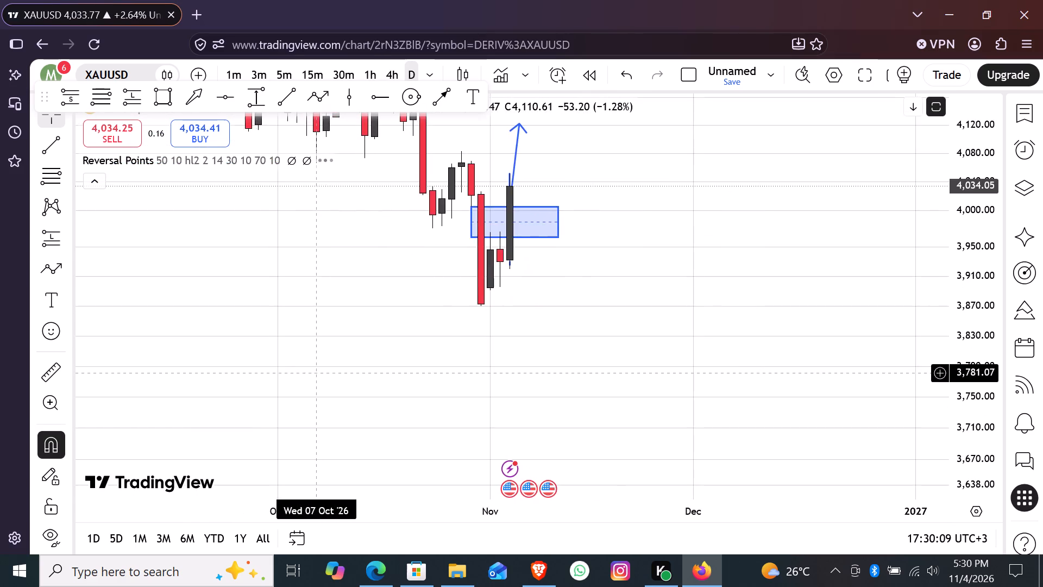
left_click_drag(319, 373, 247, 406)
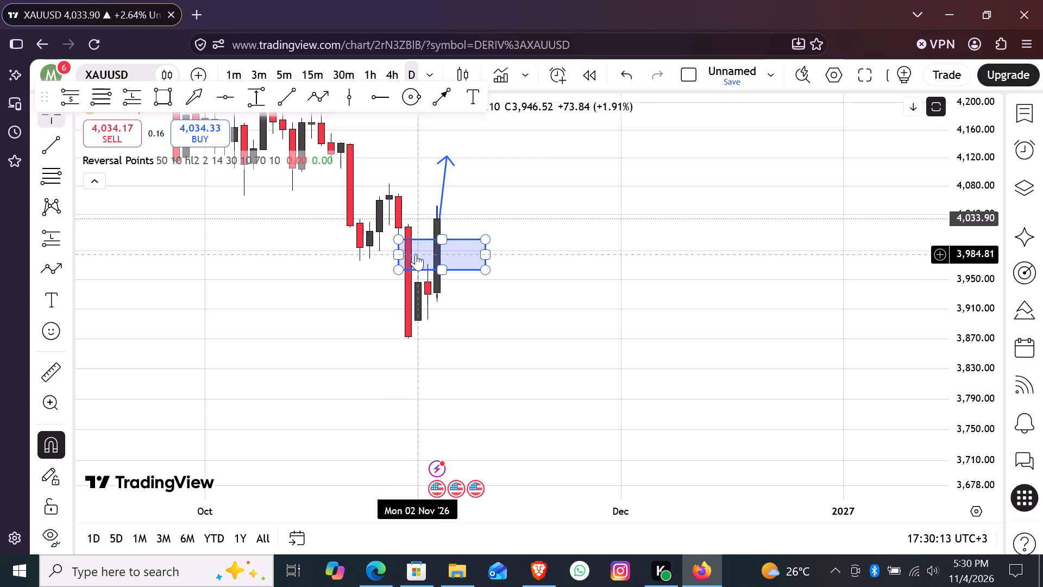
left_click_drag(394, 255, 403, 255)
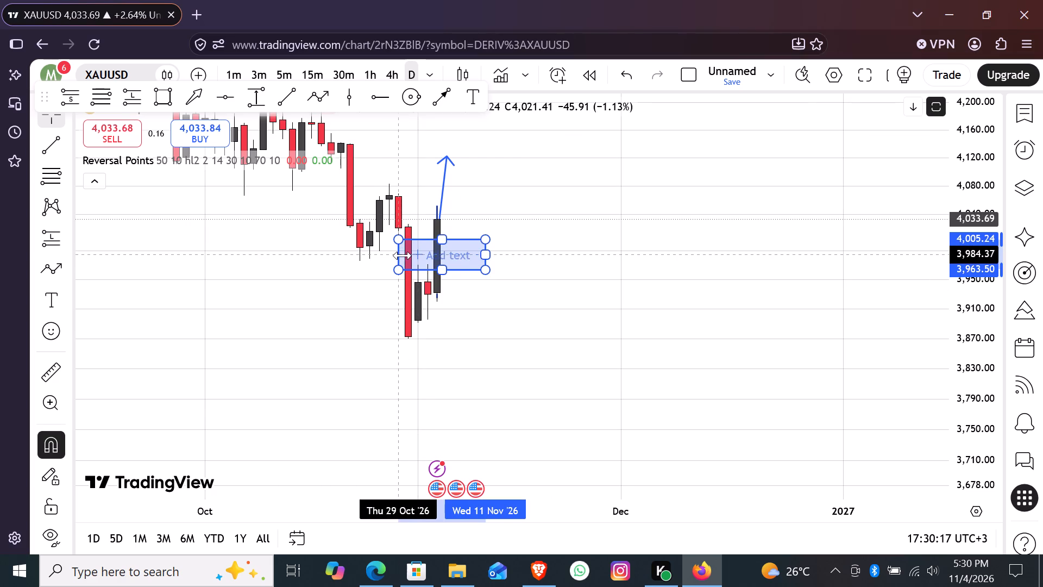
left_click_drag(403, 255, 407, 254)
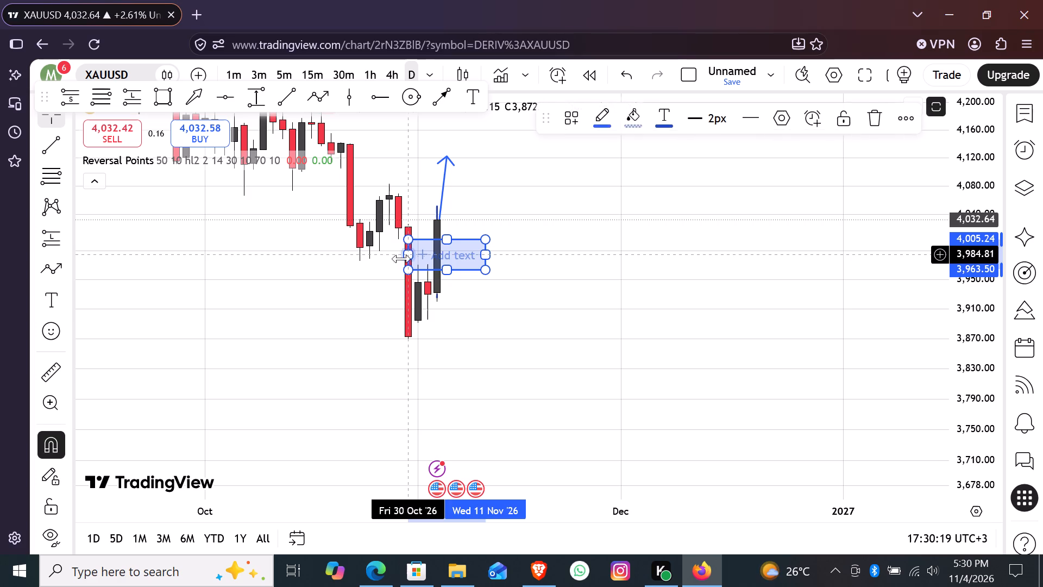
left_click(345, 303)
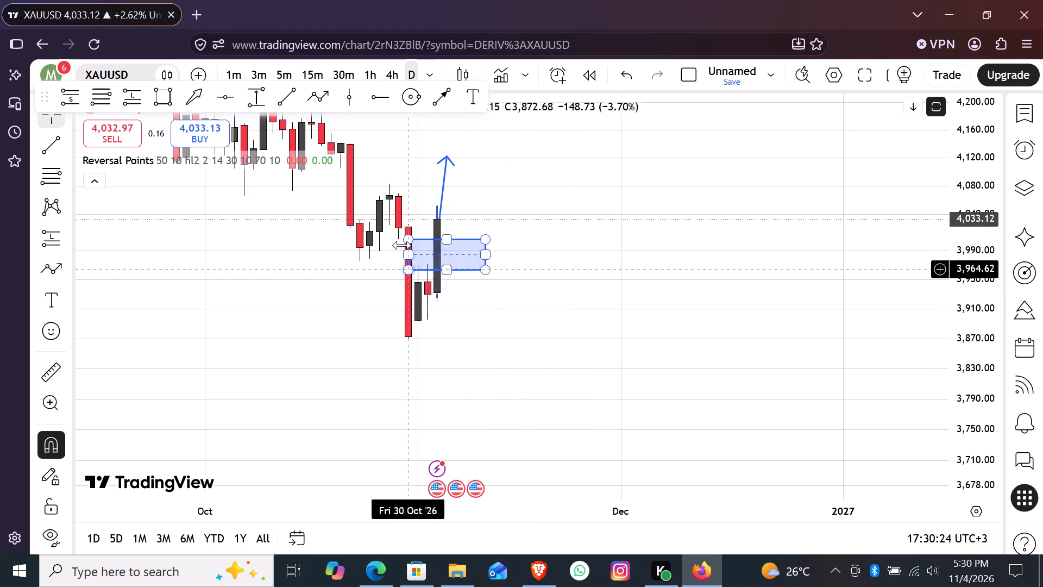
Switch the chart back to the 4-hour timeframe with the whole zone and projected path in view.
left_click(394, 74)
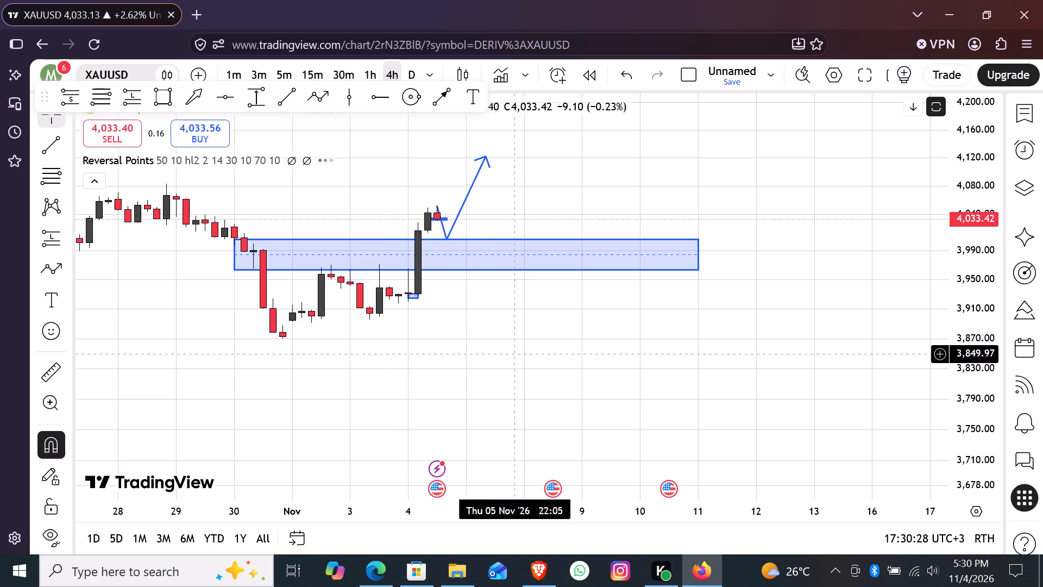
left_click_drag(523, 359, 580, 348)
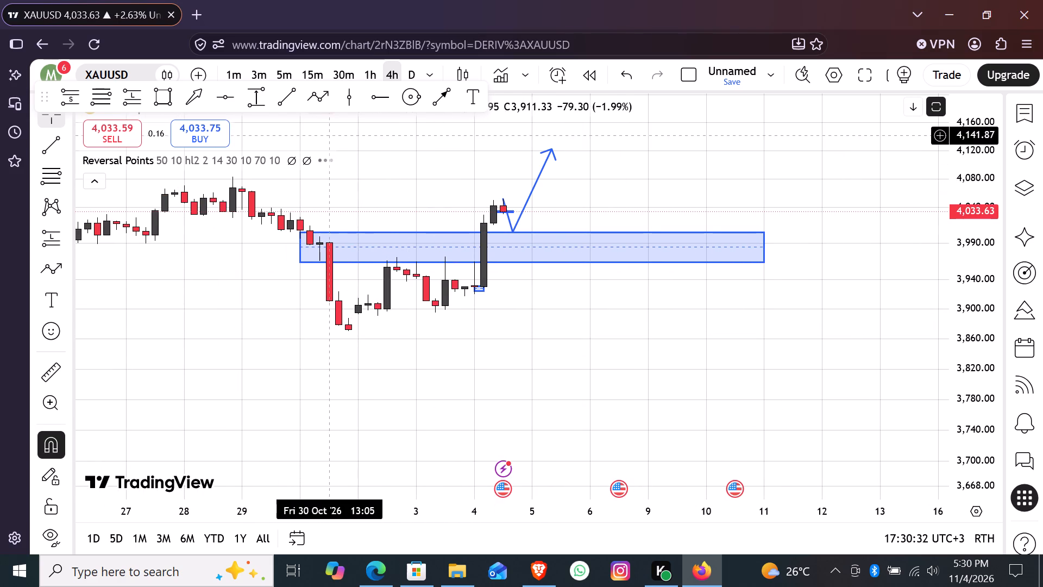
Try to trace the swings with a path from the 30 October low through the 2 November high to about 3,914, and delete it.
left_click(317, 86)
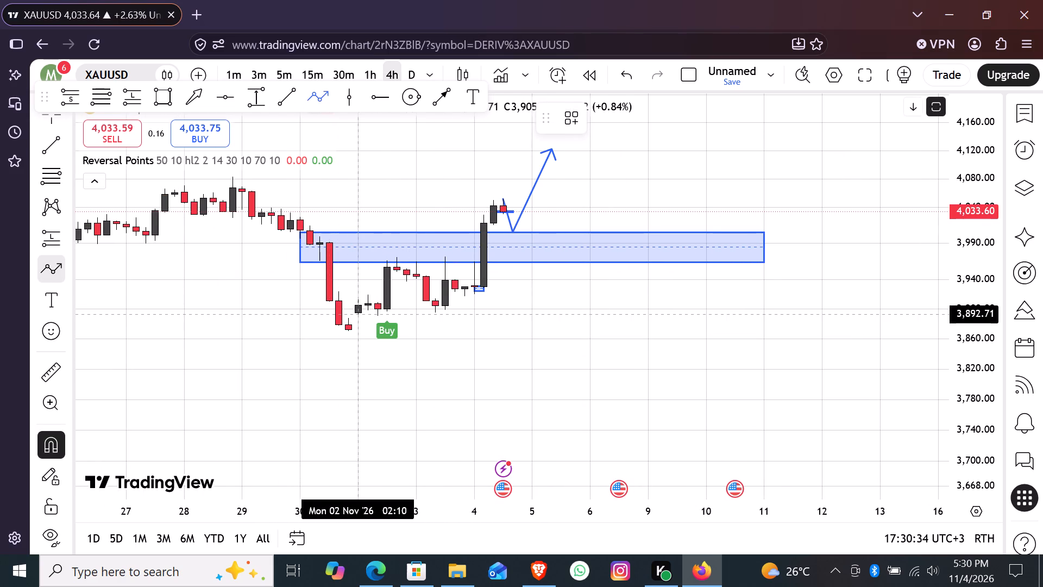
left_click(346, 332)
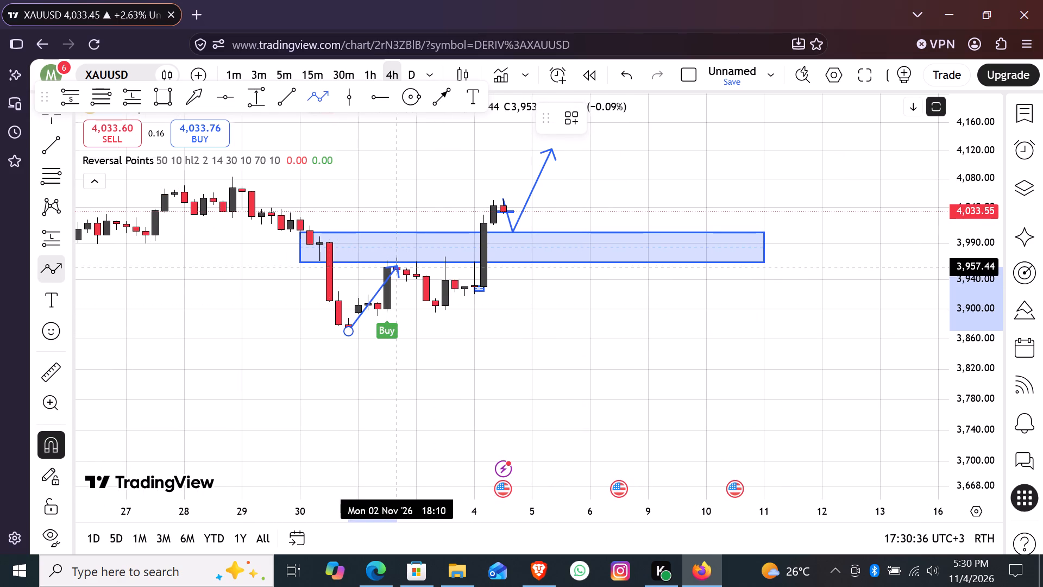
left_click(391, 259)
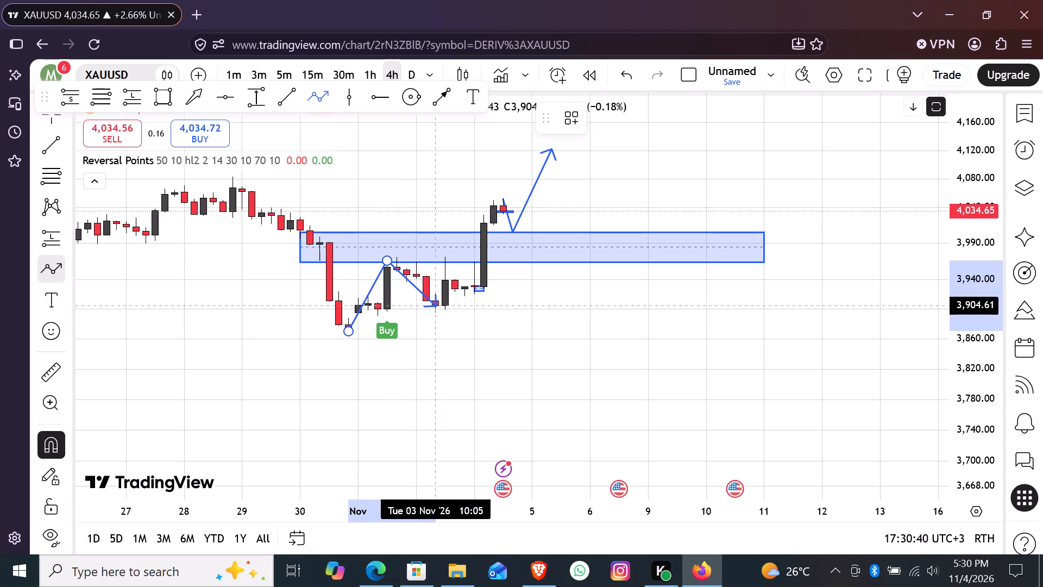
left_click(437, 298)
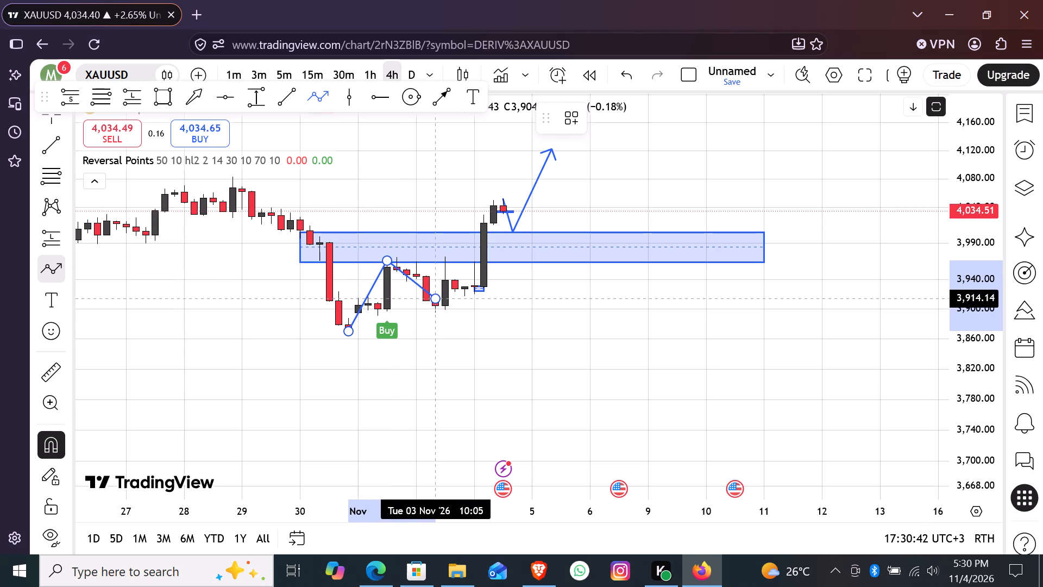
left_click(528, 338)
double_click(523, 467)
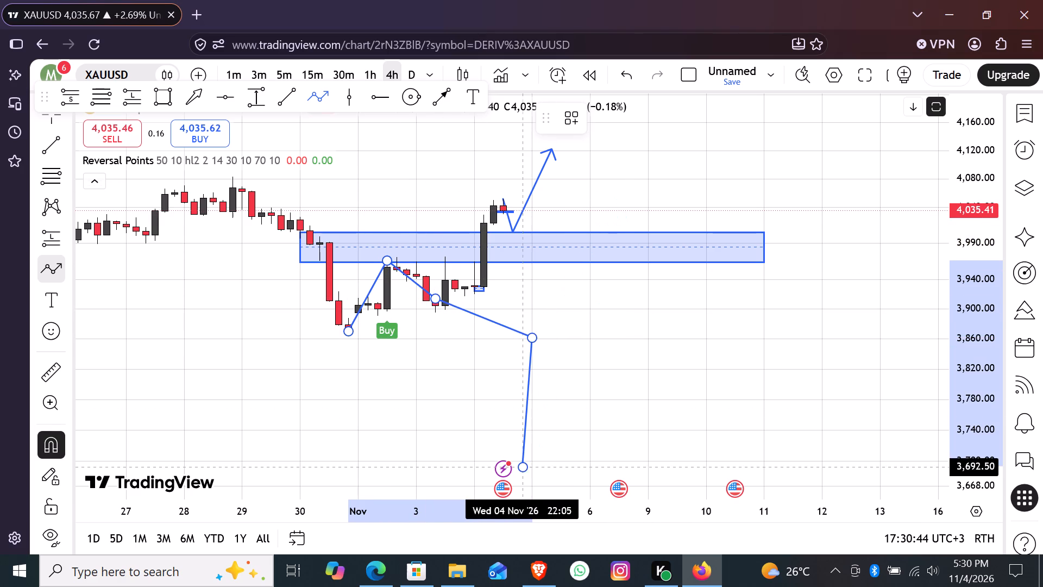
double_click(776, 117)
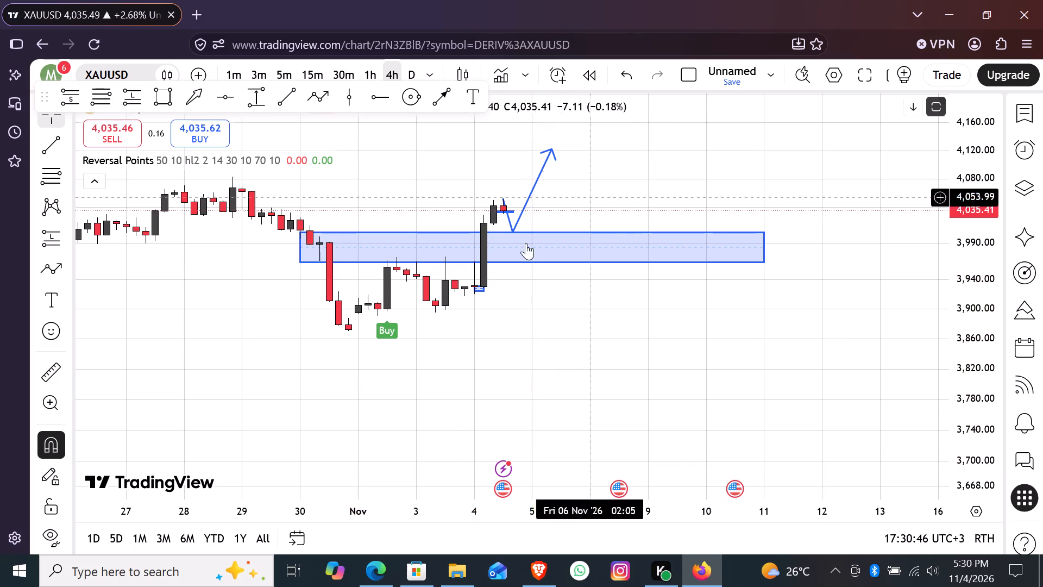
Draw a horizontal ray at 3,991.83 from the 30 October 13:05 candle and label it "bos".
left_click_drag(504, 348, 627, 270)
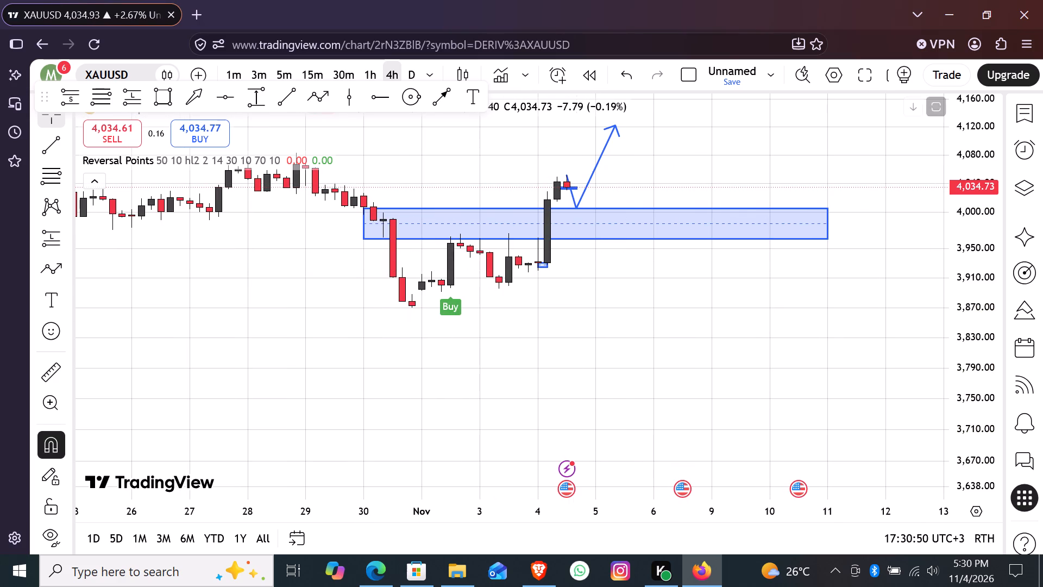
left_click_drag(625, 344, 619, 394)
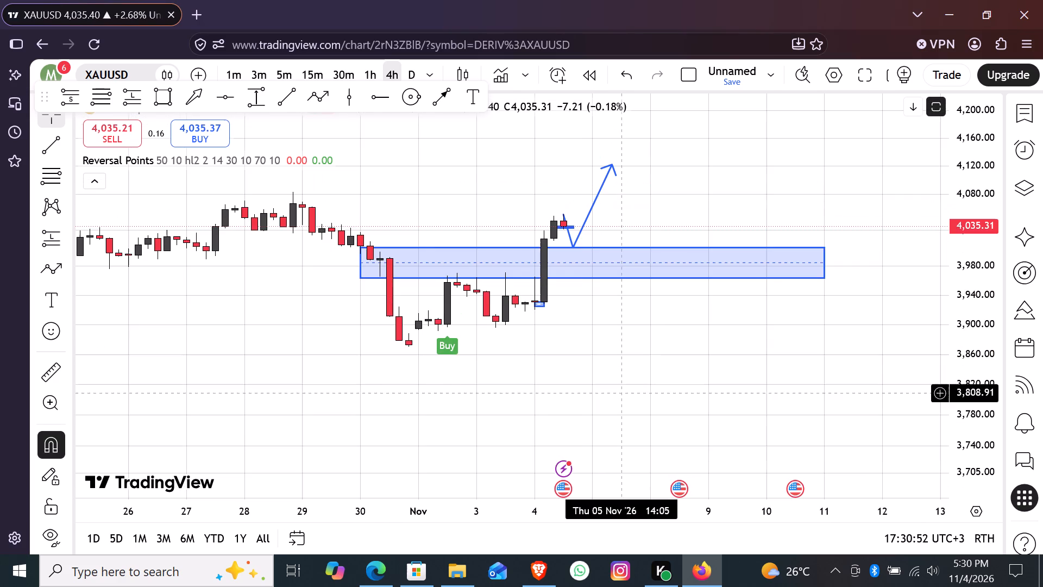
left_click_drag(619, 394, 614, 394)
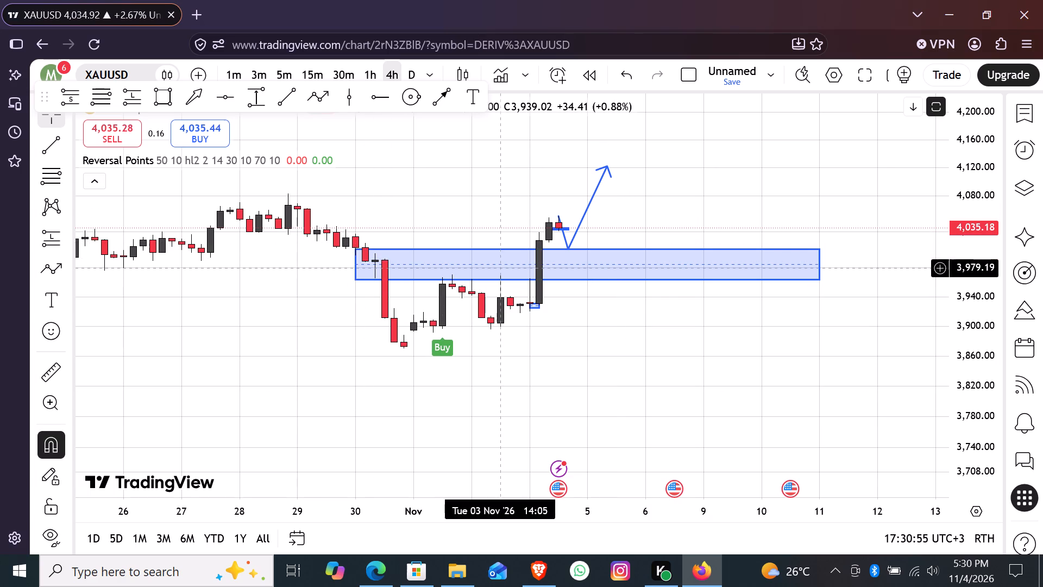
left_click(376, 99)
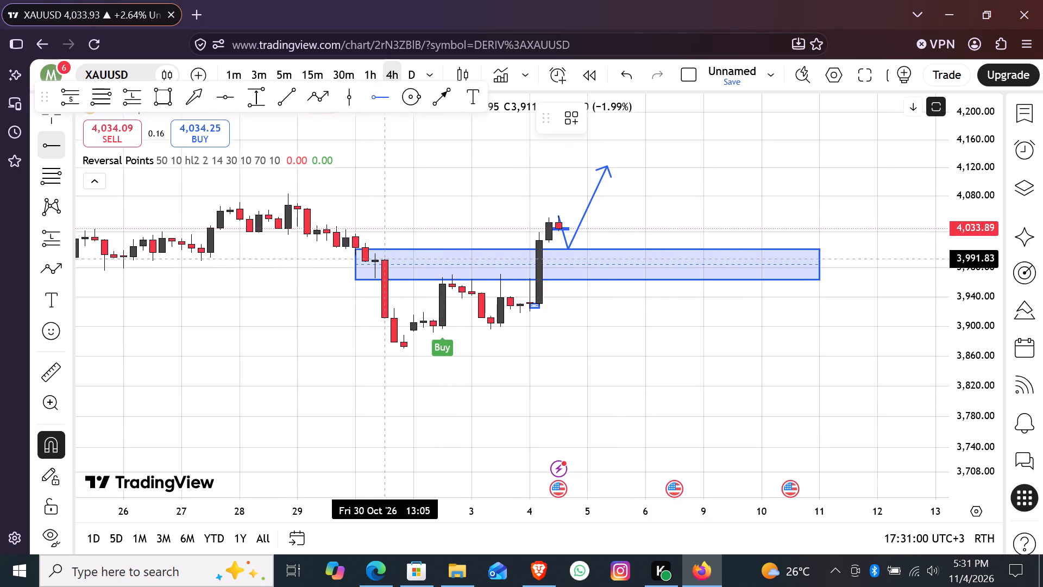
left_click(382, 258)
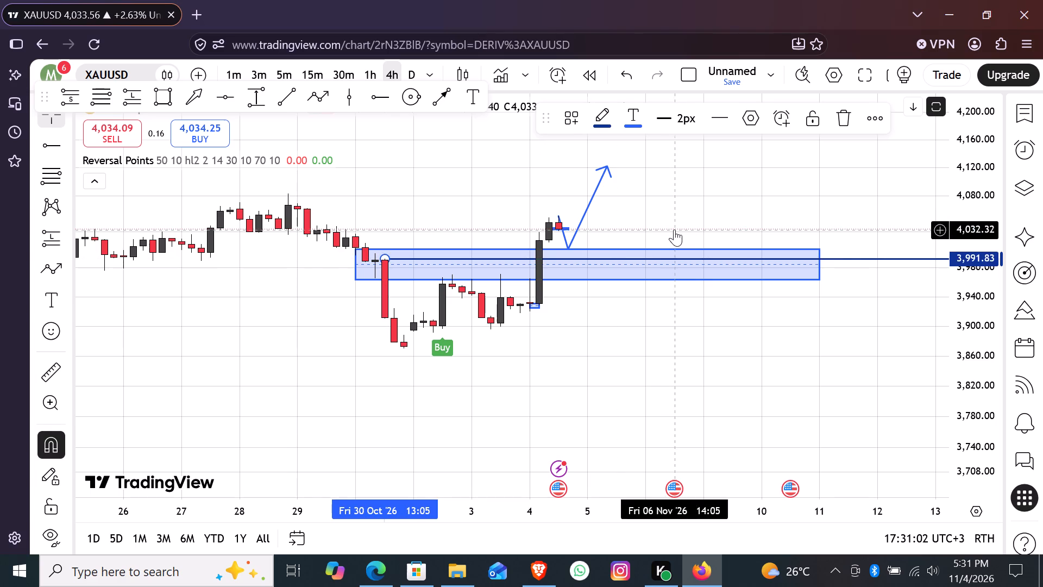
left_click(442, 259)
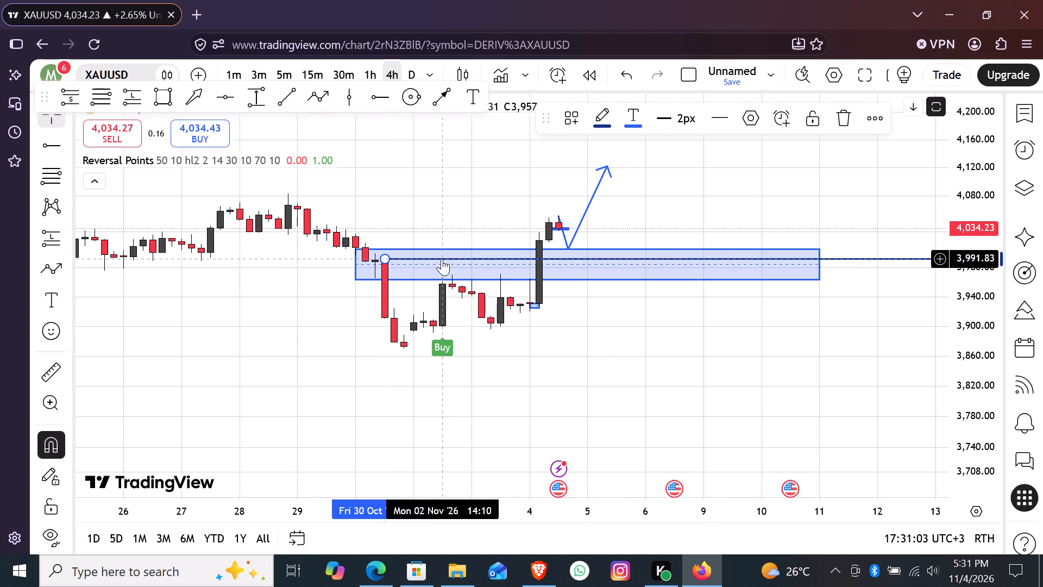
left_click(442, 259)
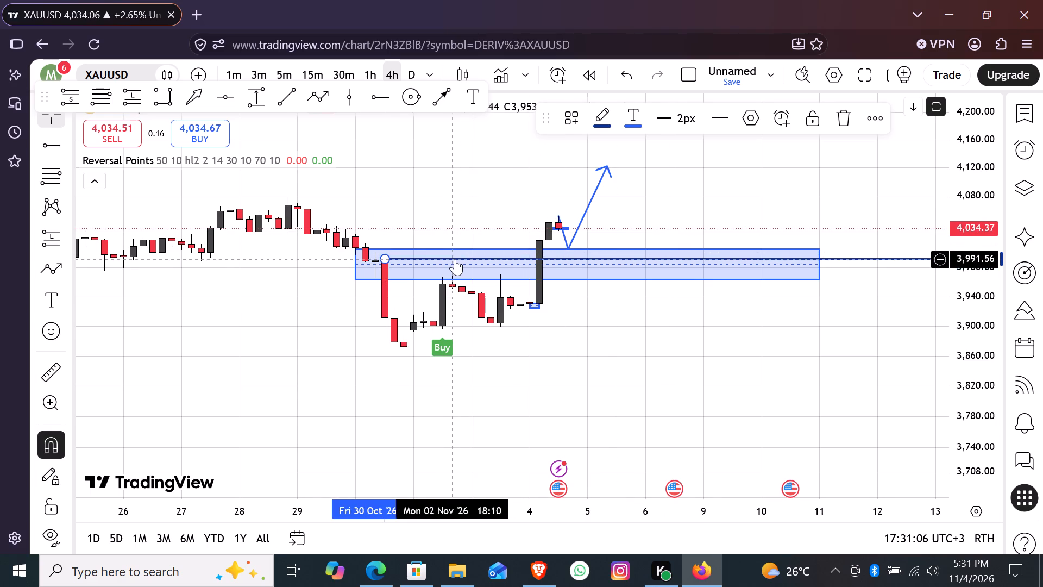
left_click(453, 258)
triple_click(453, 258)
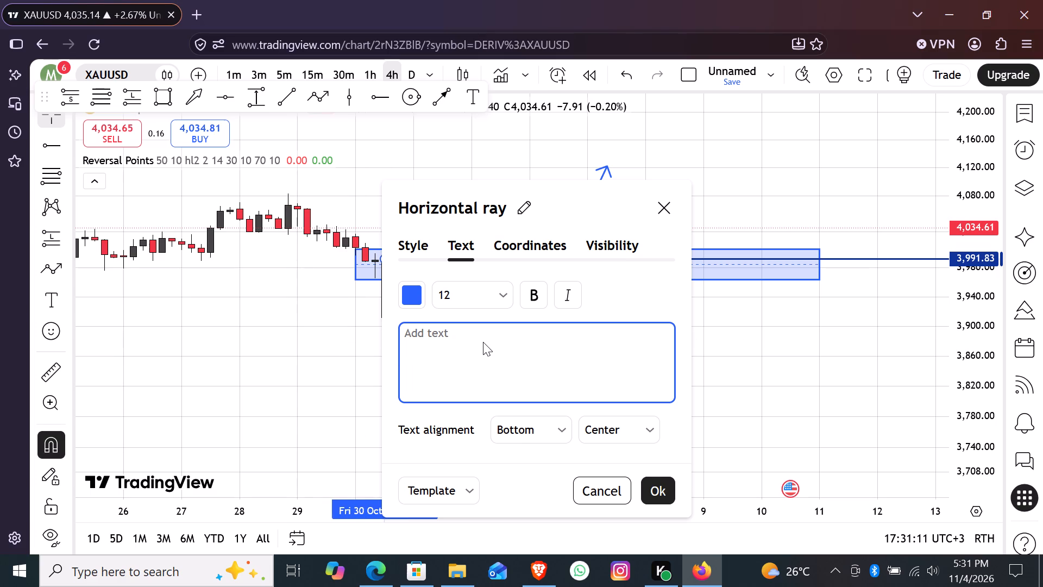
type("bos")
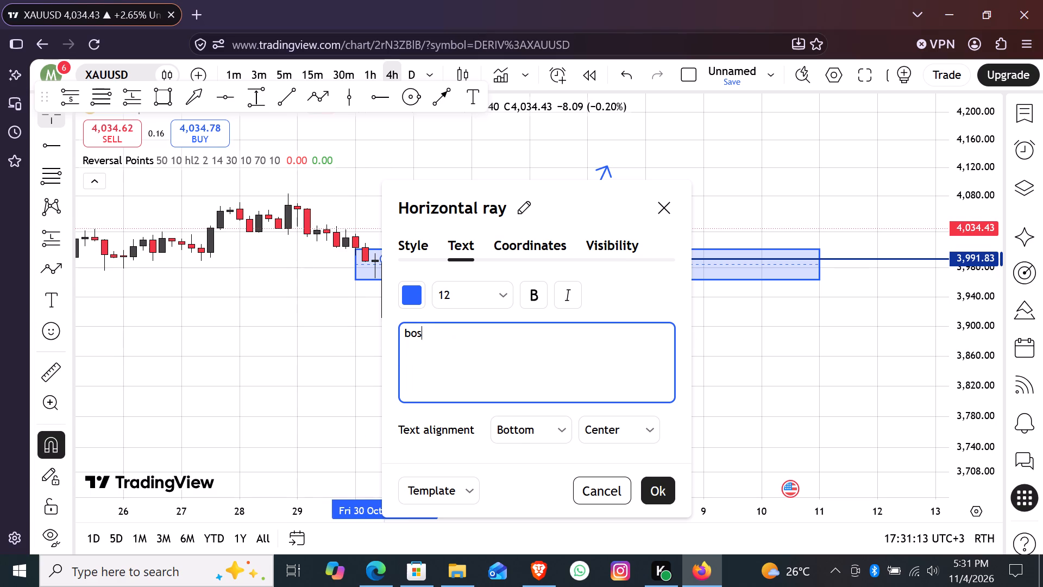
left_click(654, 485)
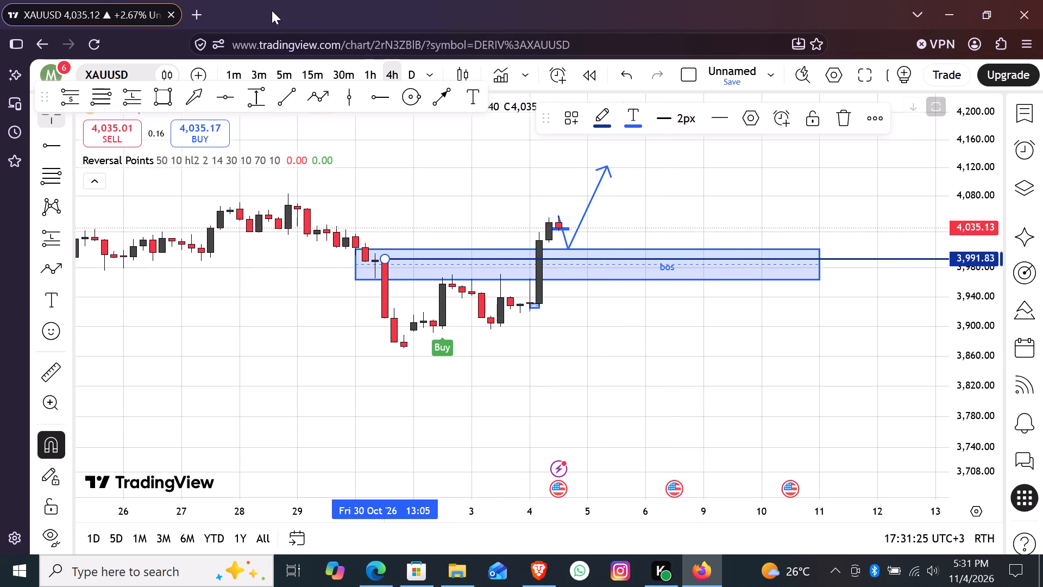
Switch the chart to the 1-hour timeframe.
double_click(370, 68)
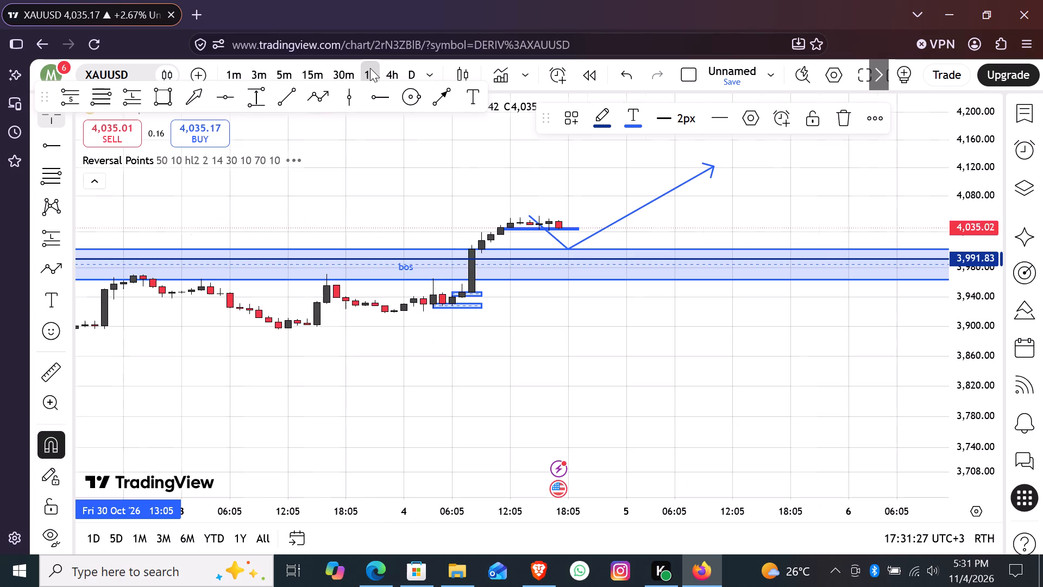
Check the computer's battery status and dismiss it.
left_click(890, 582)
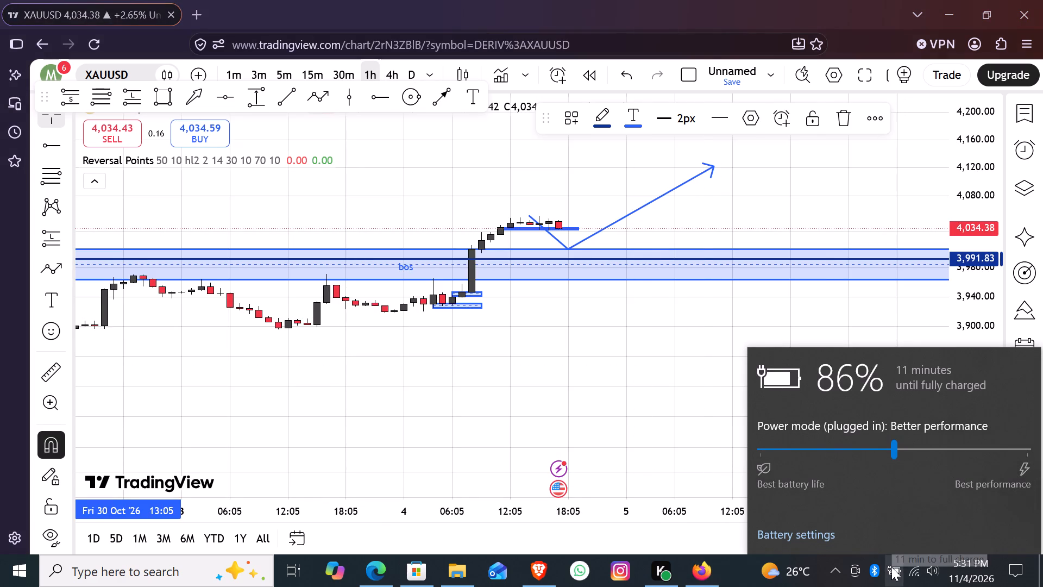
left_click(891, 567)
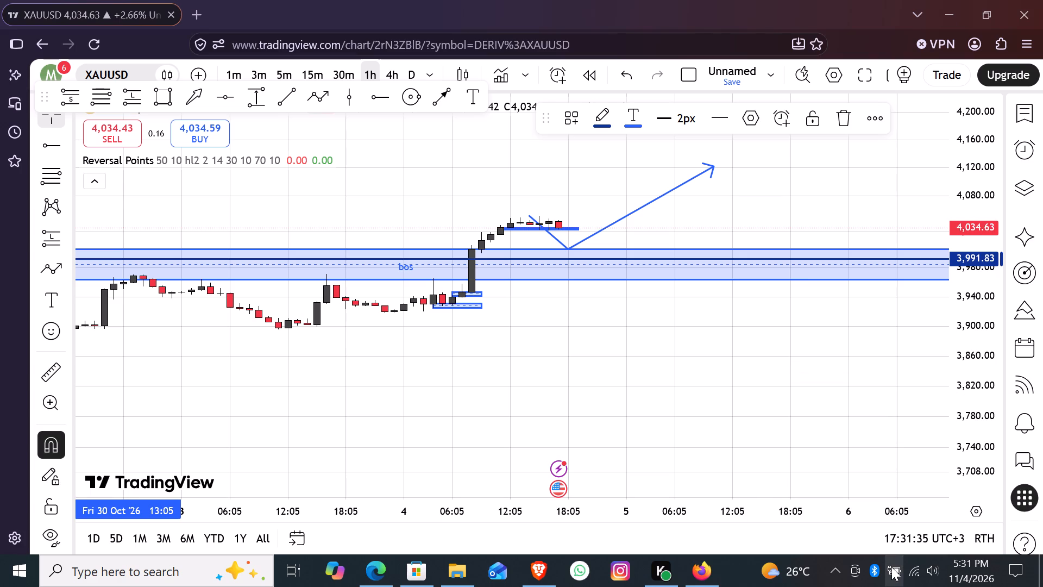
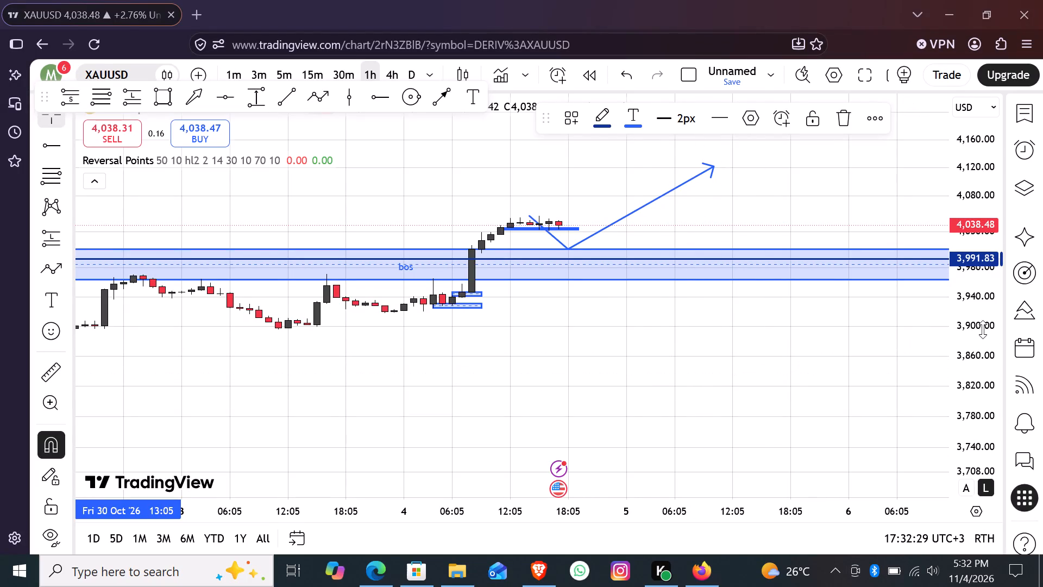
Draw a horizontal trendline at about 4,048.6 along the recent highs, from 4 November 12:05 to about 5 November 03:05.
left_click_drag(983, 329, 969, 224)
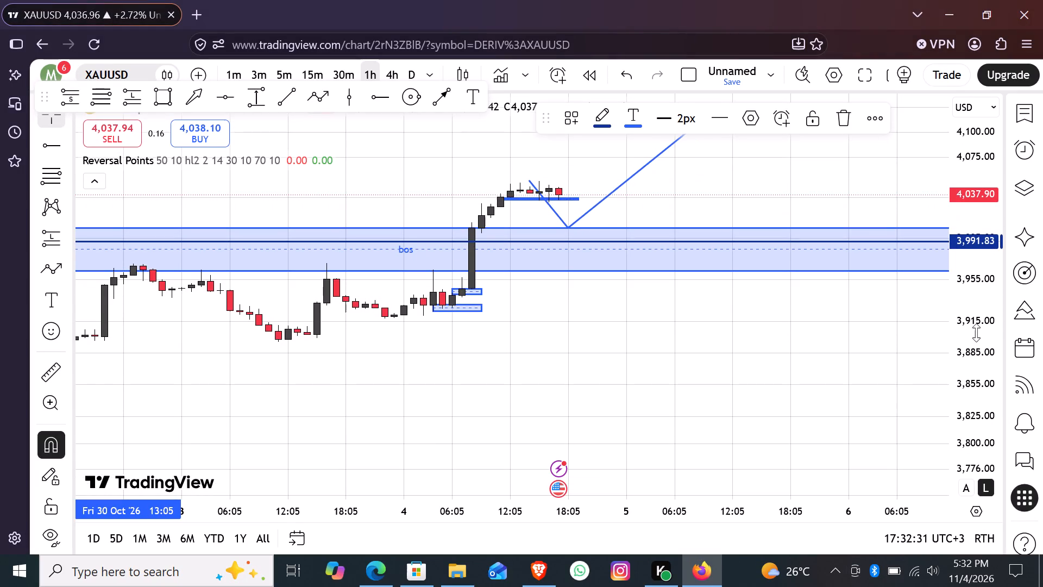
left_click_drag(976, 333, 980, 147)
left_click_drag(669, 322, 661, 453)
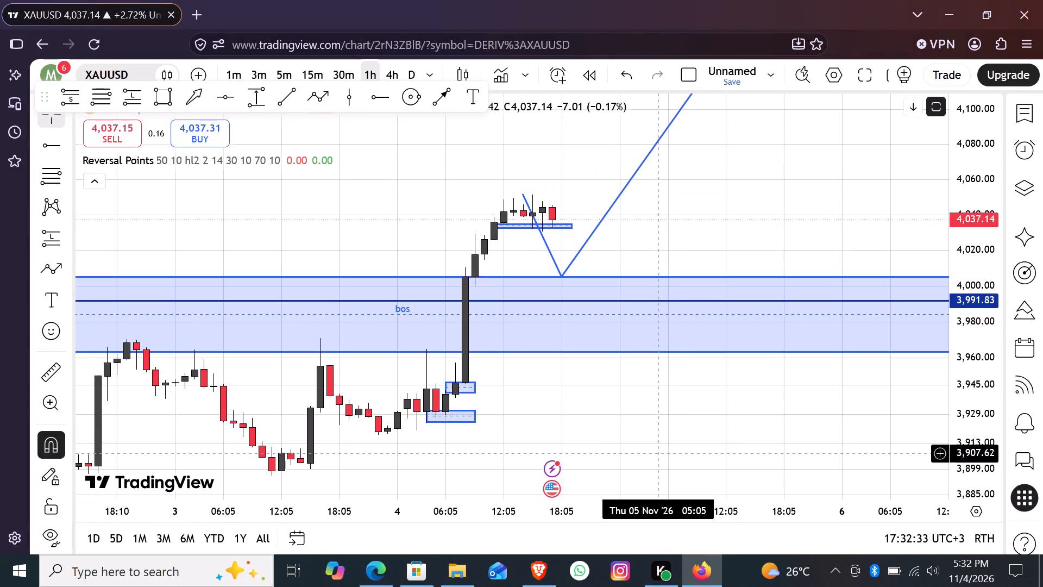
left_click_drag(973, 384, 958, 229)
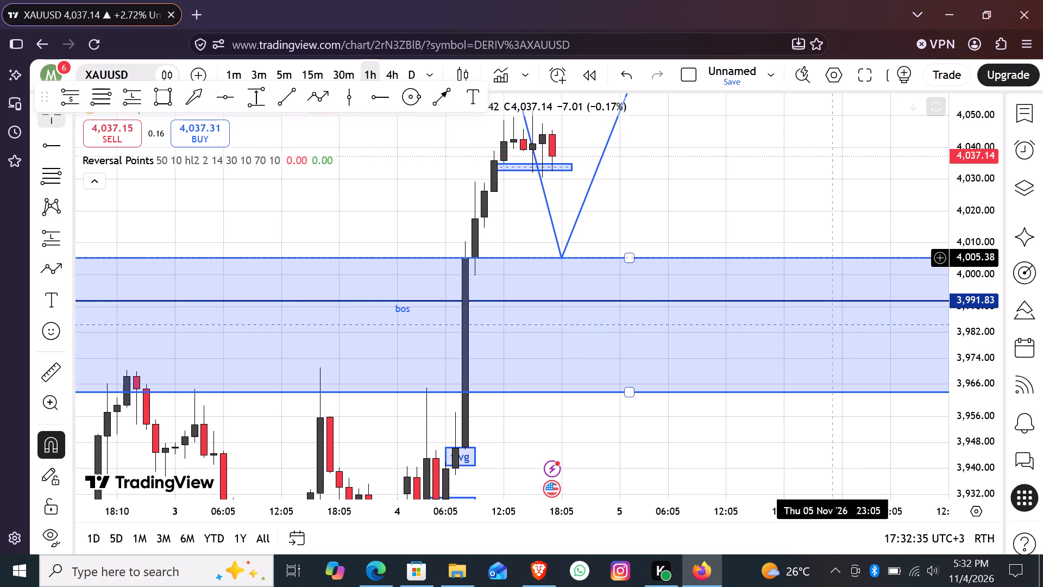
left_click_drag(627, 434, 417, 376)
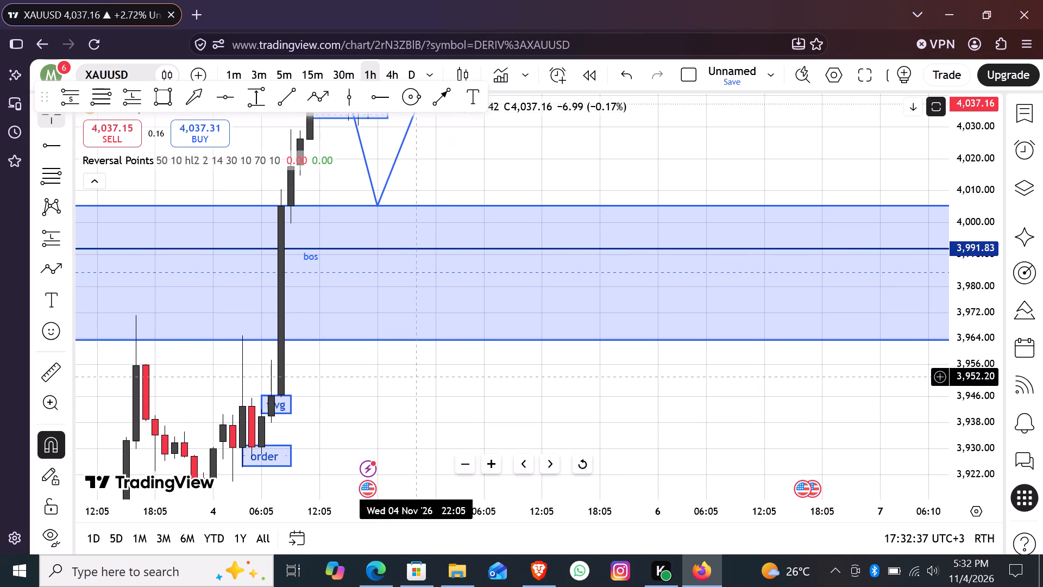
left_click_drag(417, 376, 420, 377)
left_click_drag(455, 401, 477, 464)
left_click_drag(580, 187, 577, 260)
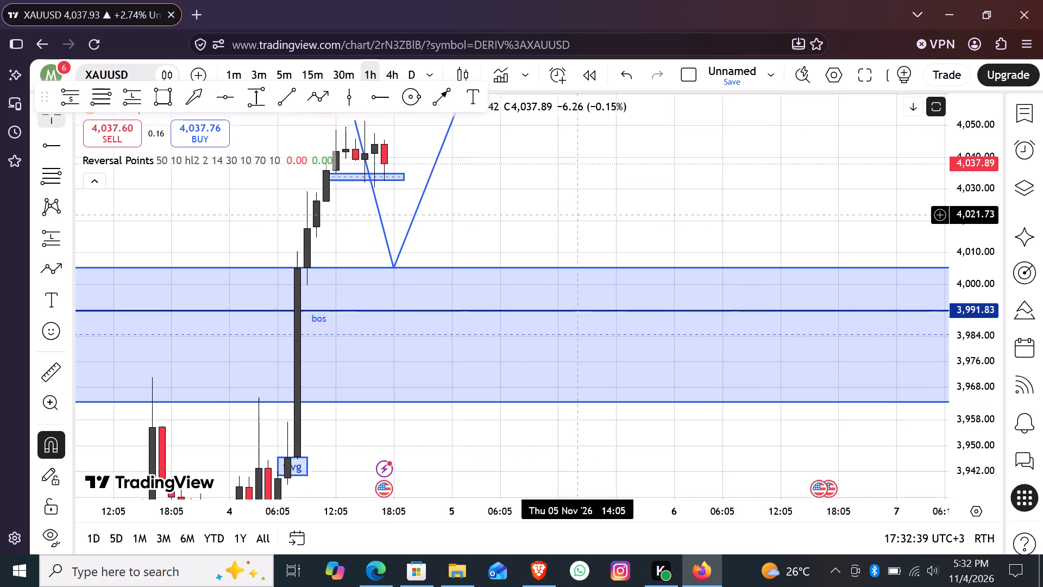
left_click_drag(577, 260, 529, 289)
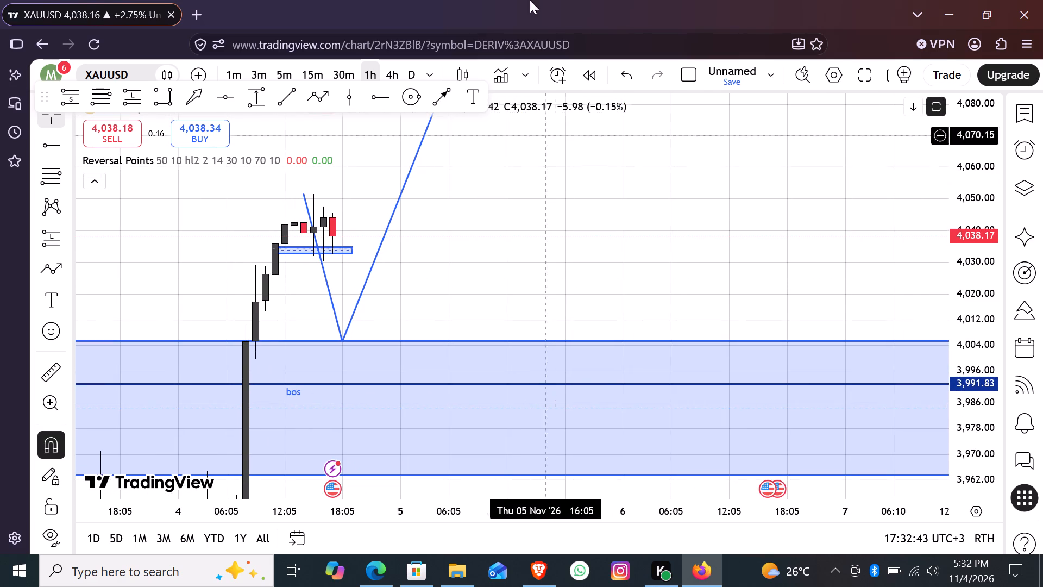
left_click(291, 102)
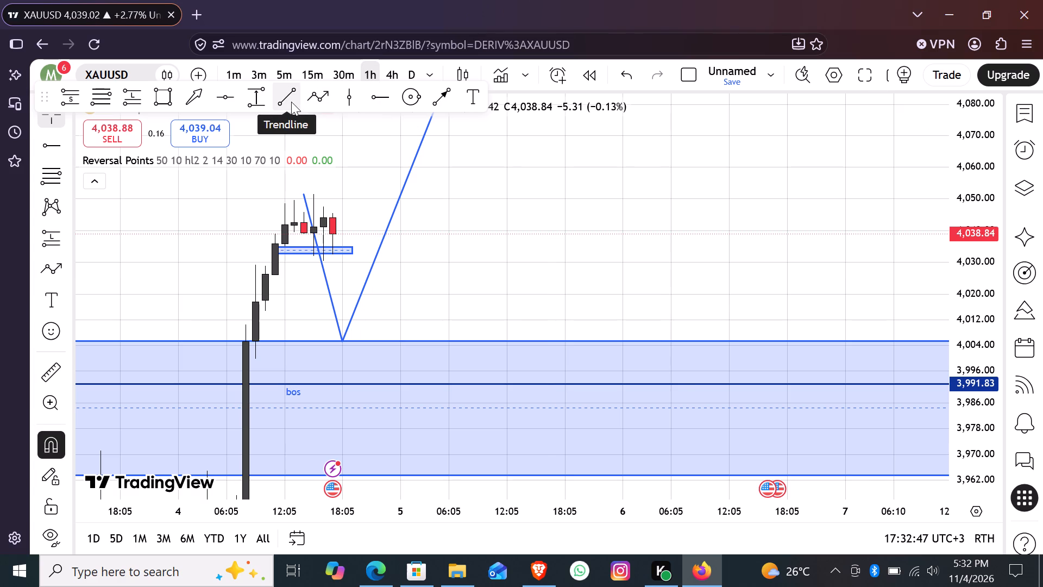
left_click(288, 102)
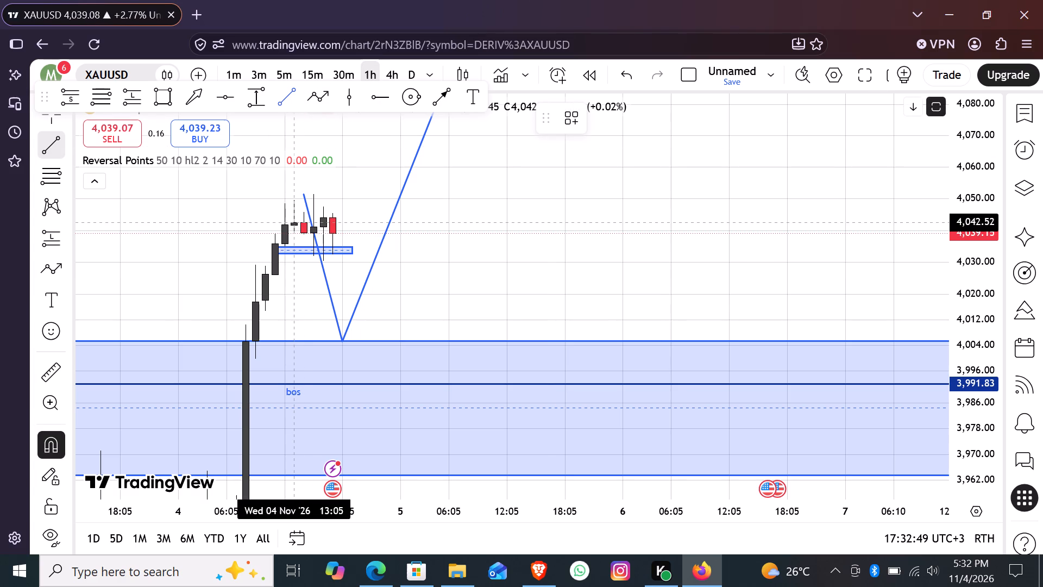
left_click(283, 206)
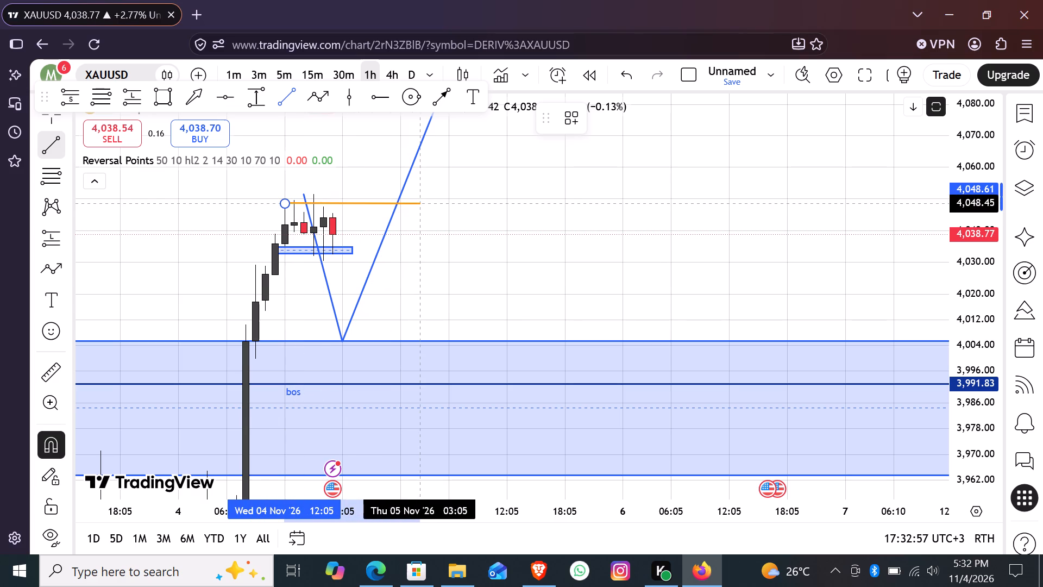
left_click(423, 204)
left_click(450, 222)
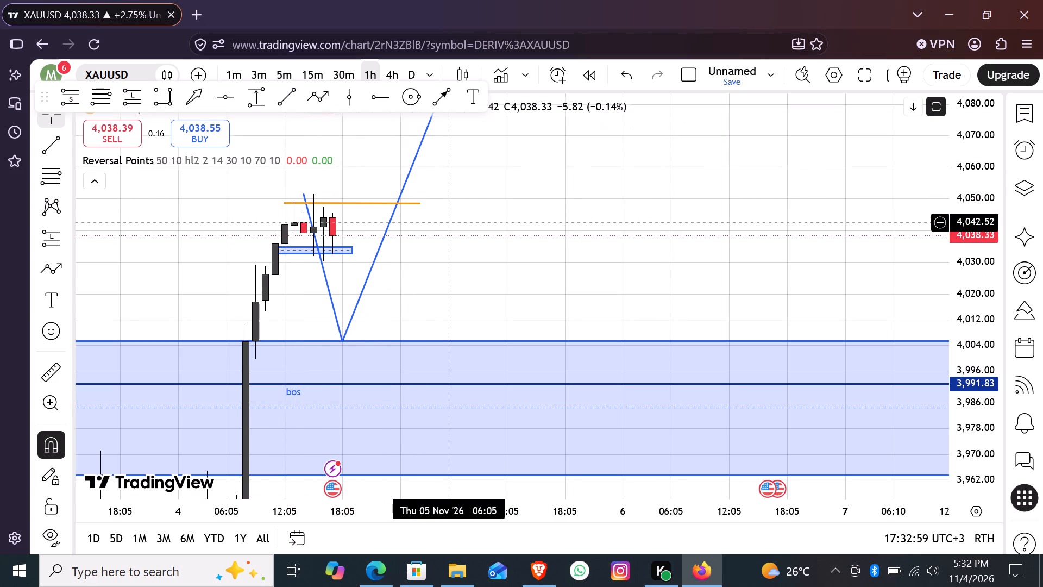
left_click(376, 382)
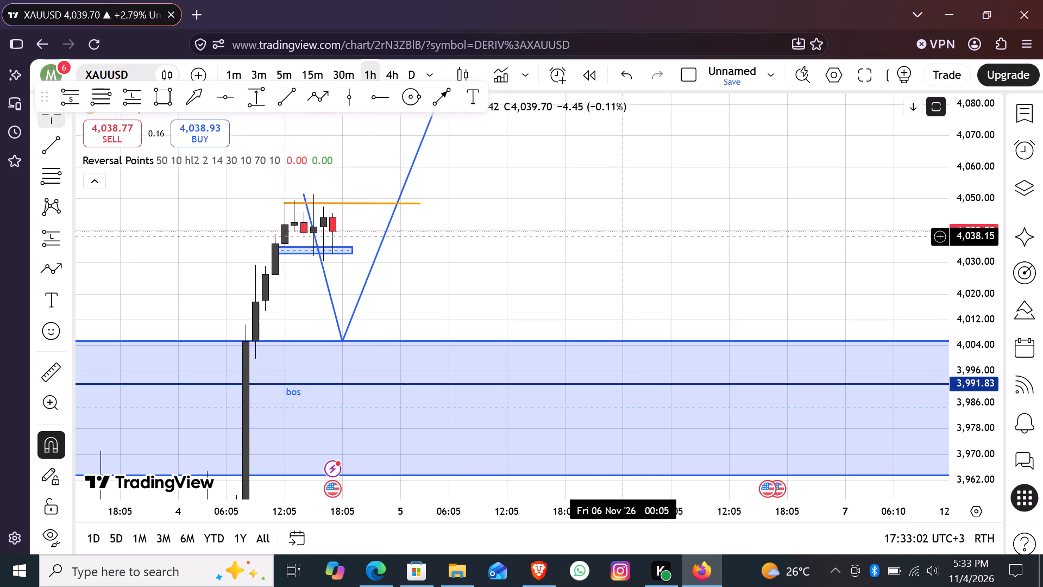
Examine the marked zone, bos line and projection on the 4-hour timeframe, and return to the 1-hour timeframe.
left_click_drag(615, 236, 304, 230)
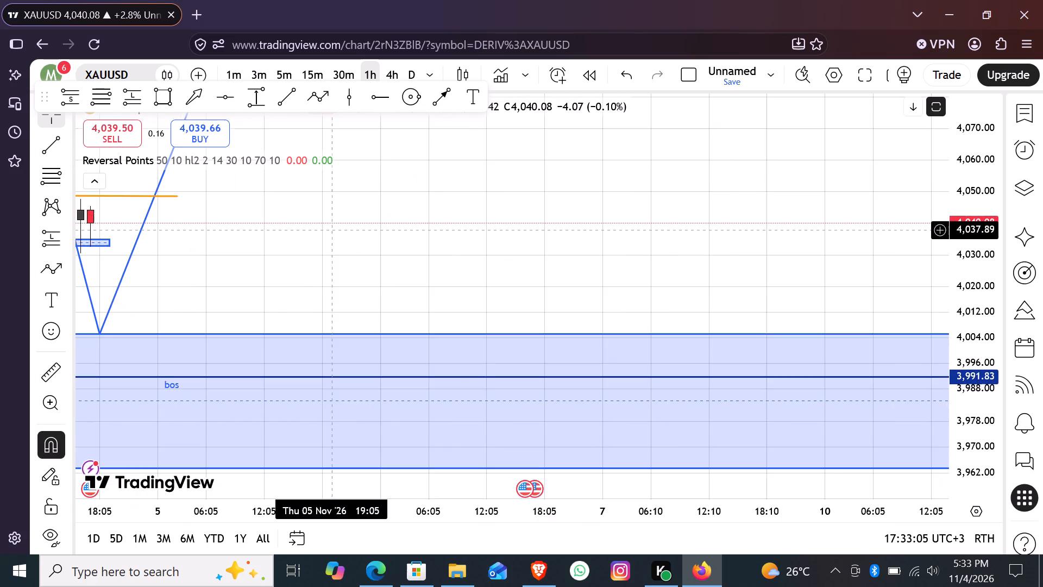
left_click_drag(304, 230, 307, 230)
left_click(393, 73)
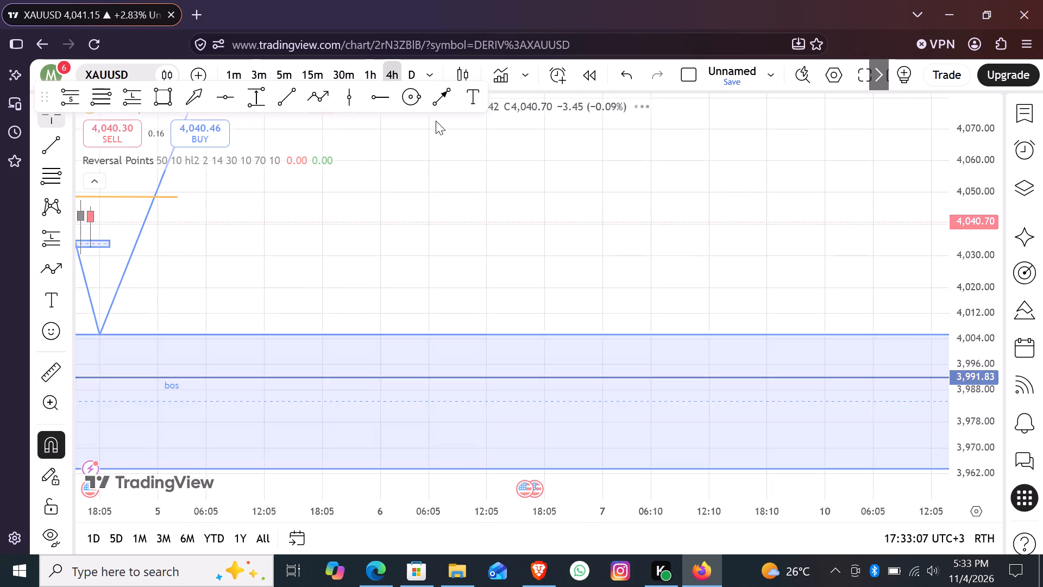
left_click(575, 374)
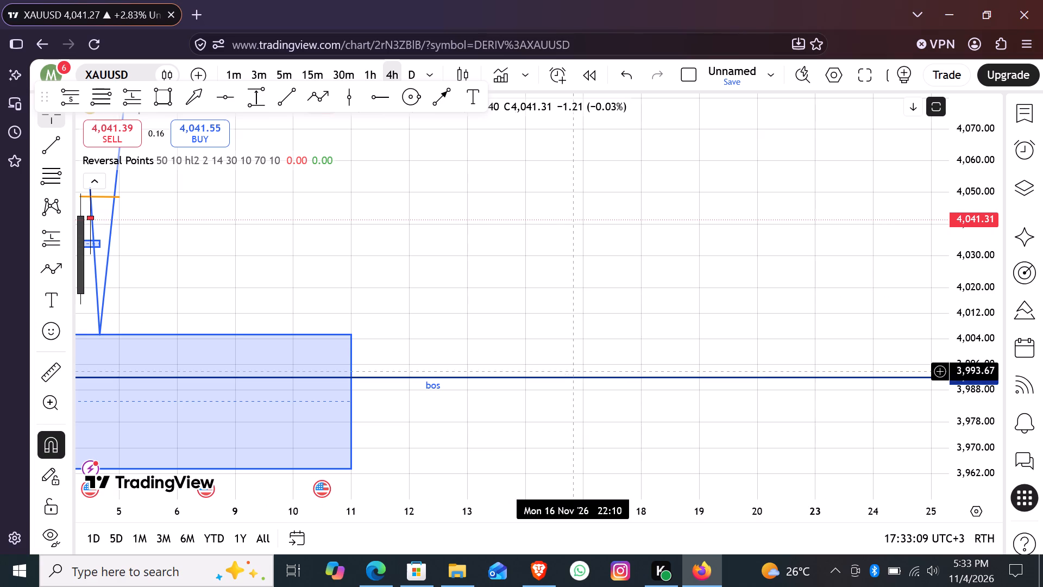
left_click_drag(518, 282, 788, 246)
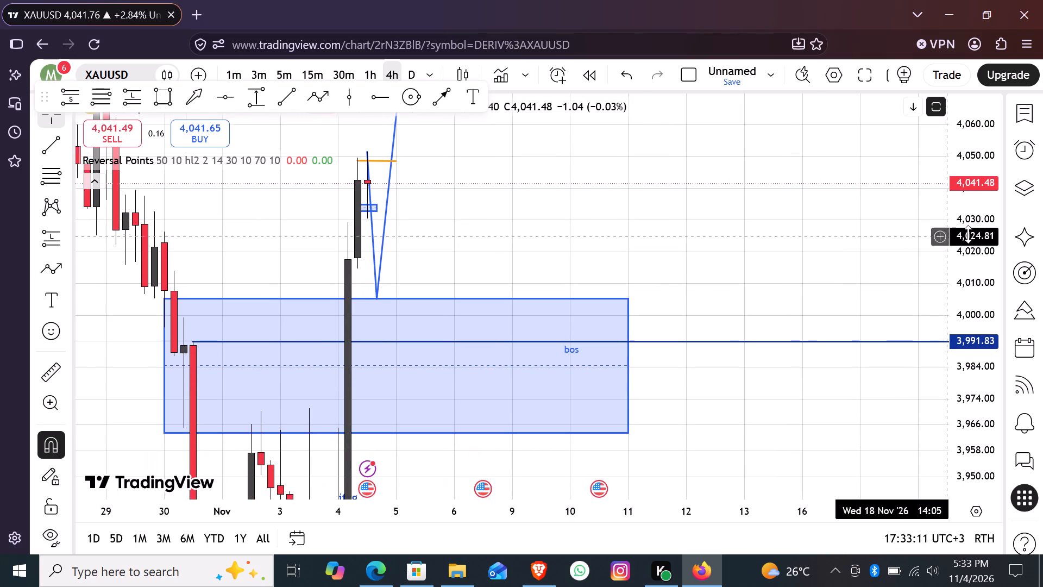
left_click_drag(978, 232, 1007, 336)
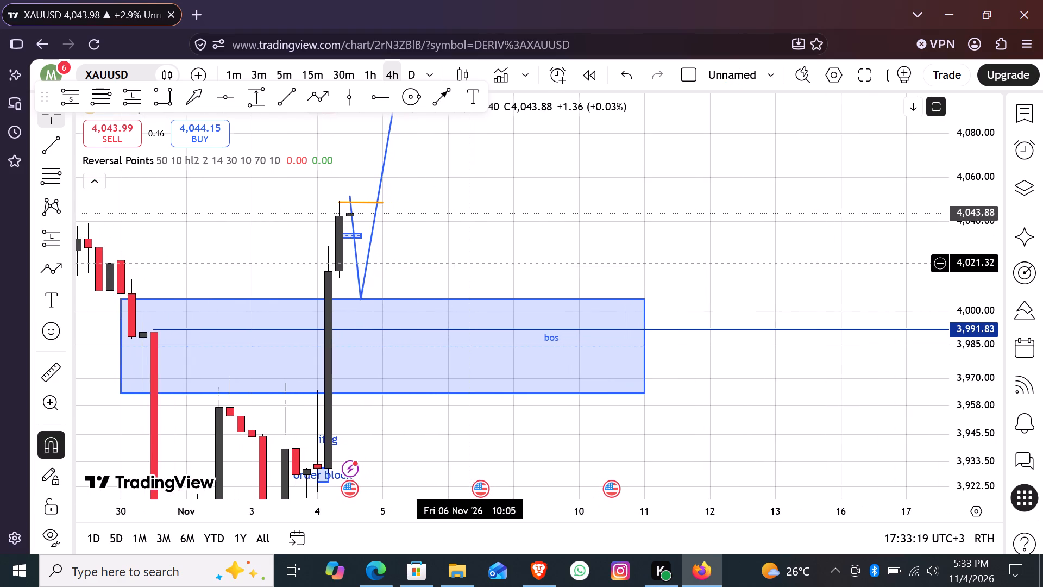
scroll(470, 263, "left", 2)
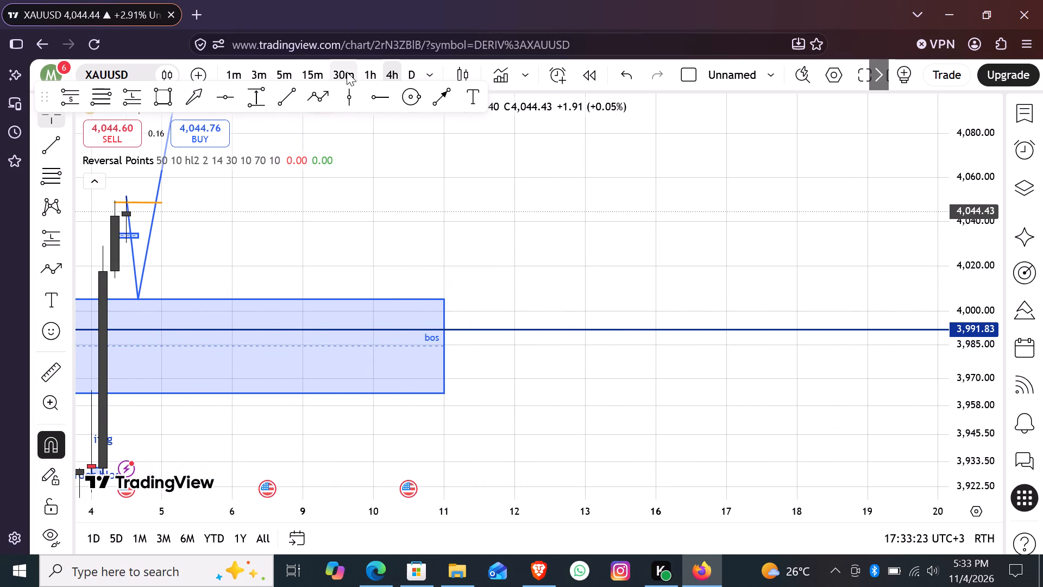
double_click(379, 72)
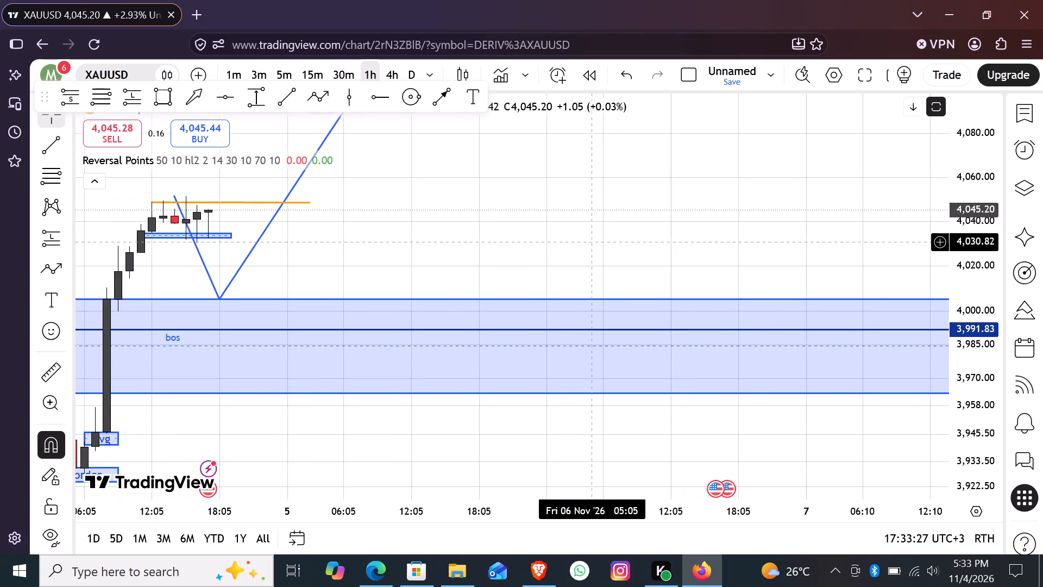
Draw a rectangle around the consolidation candles, from 4 November 12:05 to 18:05, between about 4,032 and 4,047.
scroll(481, 242, "right", 1)
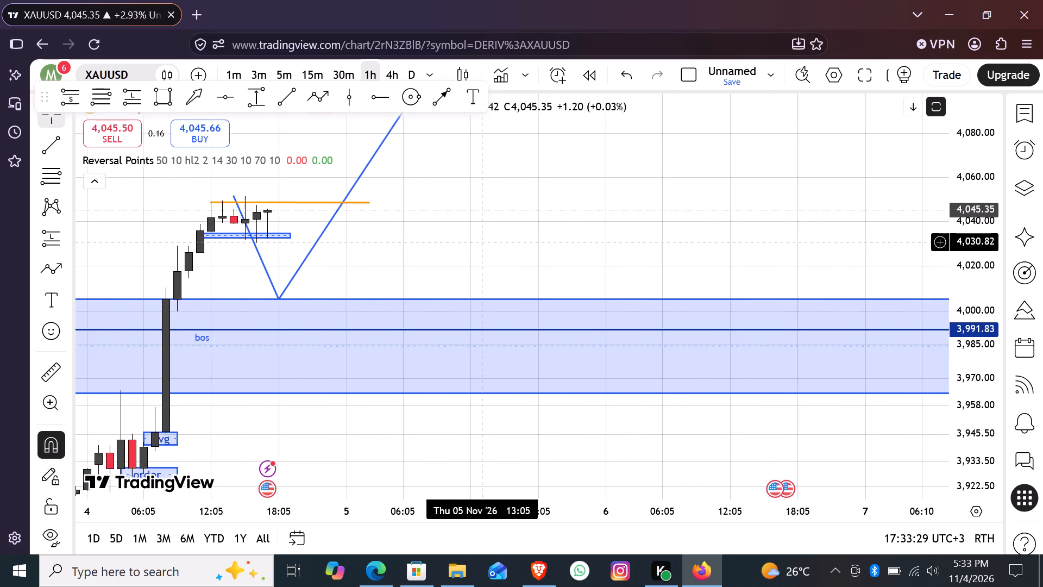
scroll(481, 242, "right", 1)
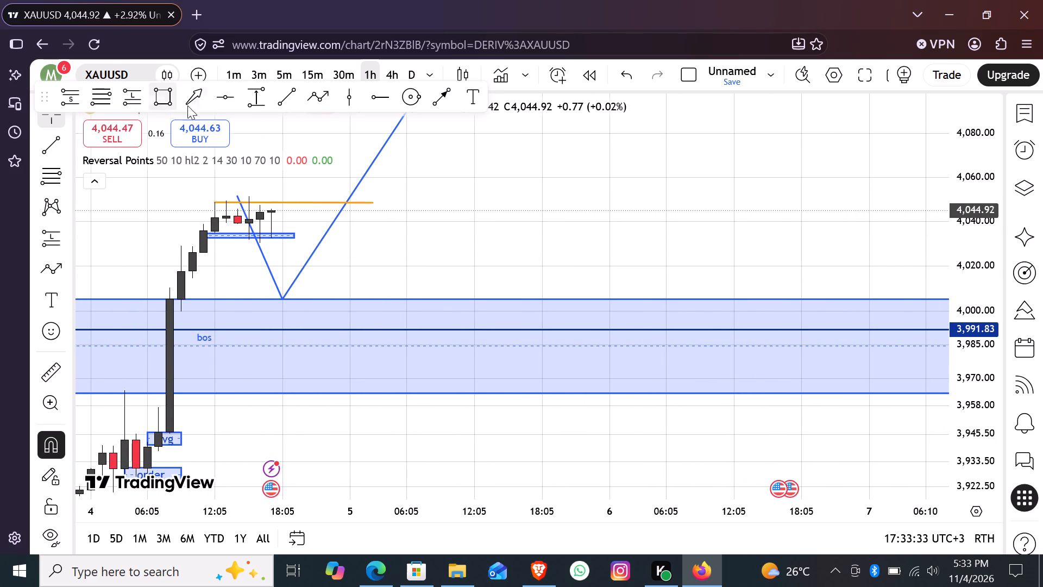
left_click(170, 109)
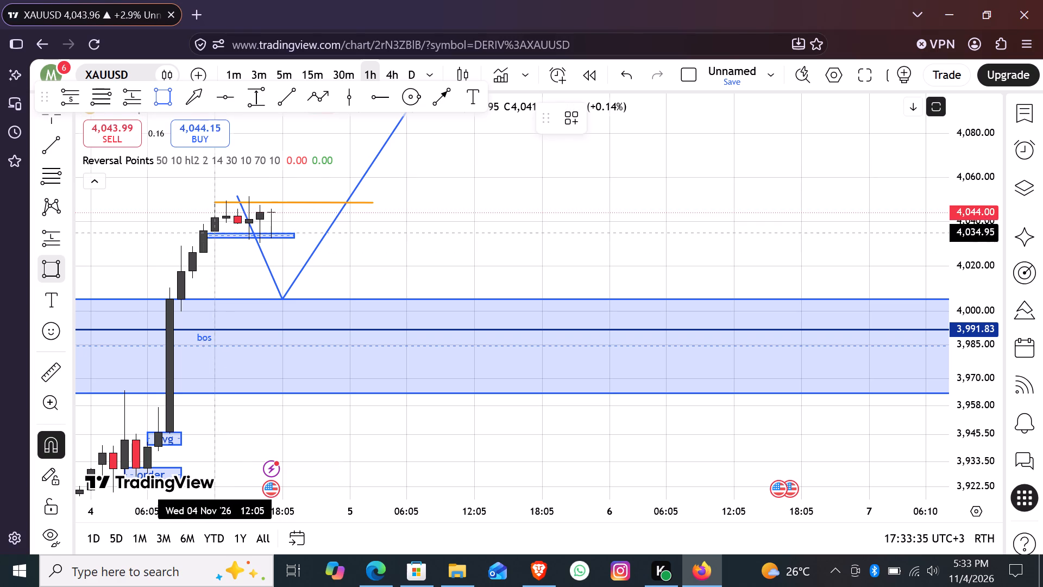
left_click(229, 225)
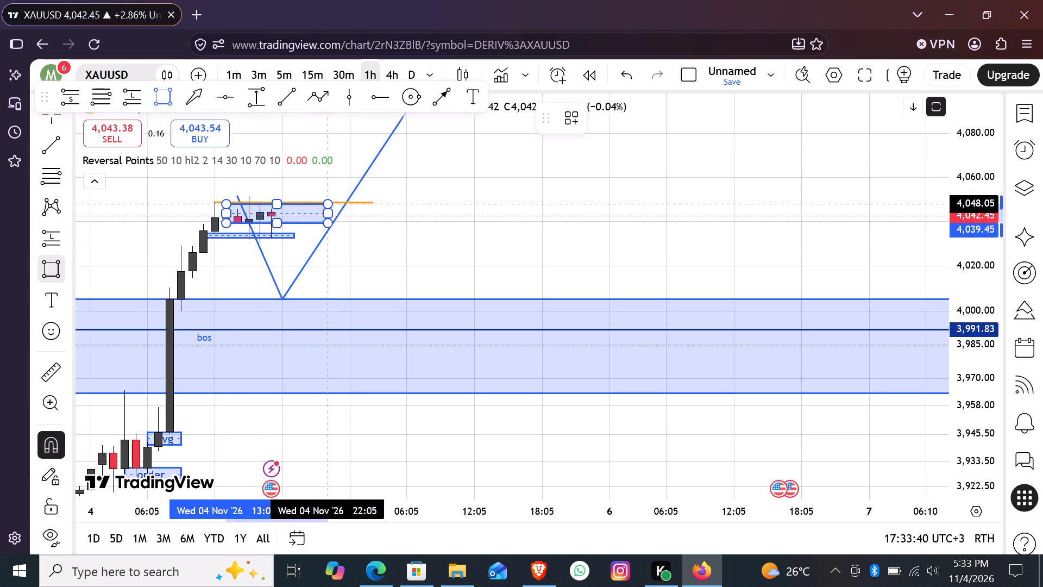
left_click(285, 205)
left_click(285, 205)
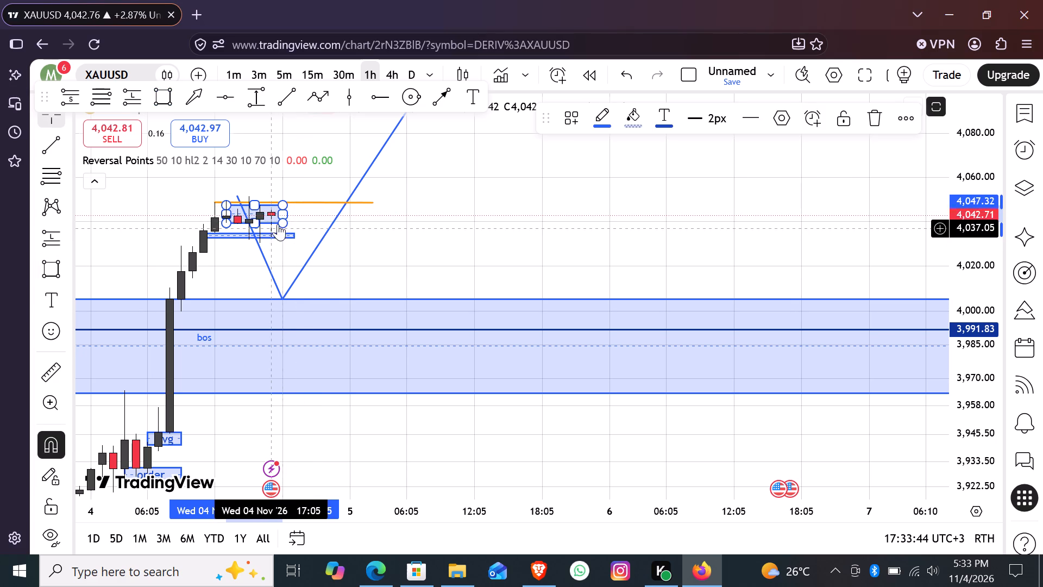
left_click_drag(280, 221, 286, 234)
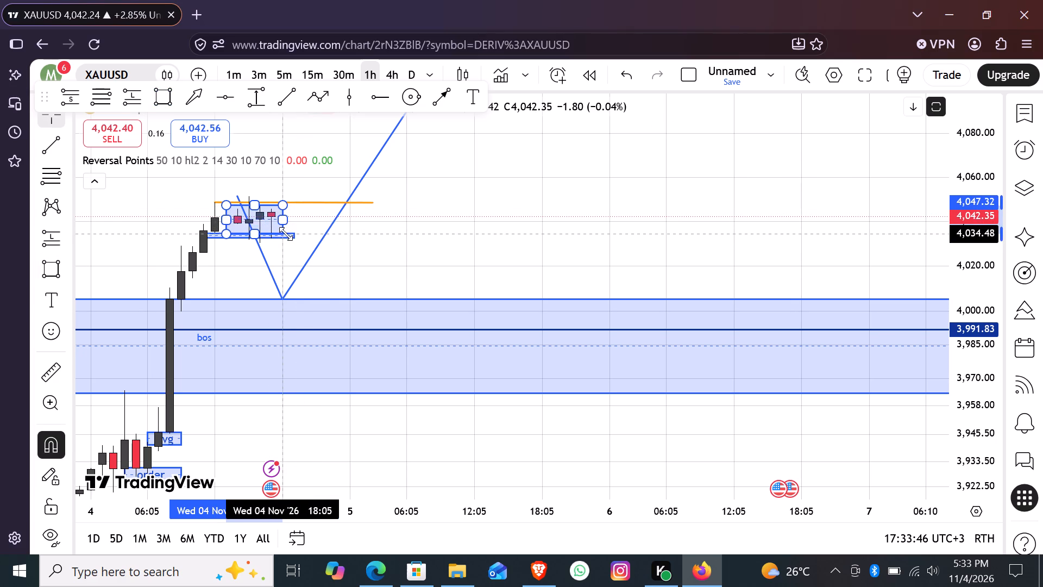
left_click_drag(286, 234, 286, 238)
left_click(298, 256)
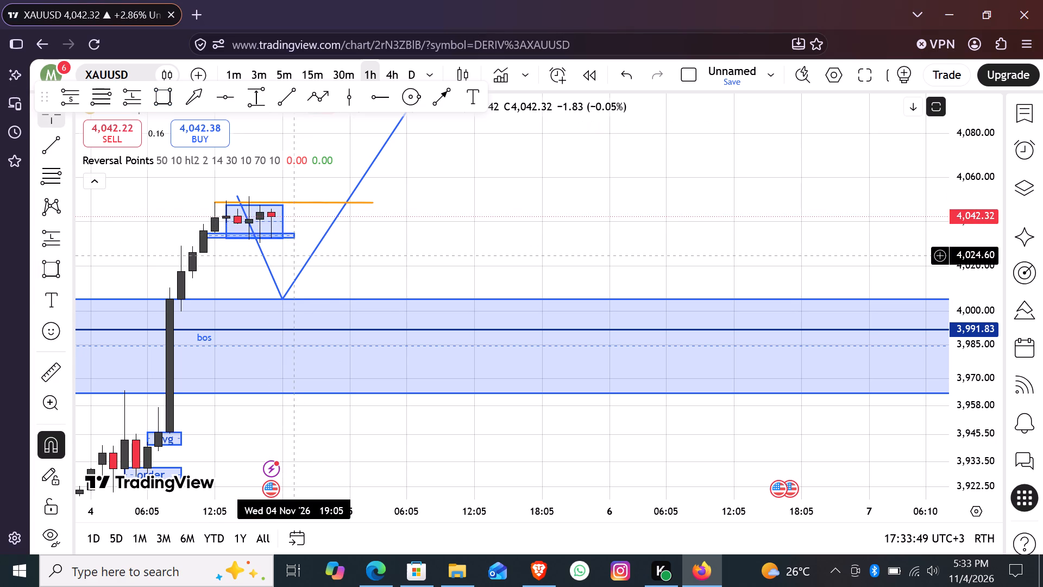
left_click_drag(222, 221, 212, 221)
left_click(229, 267)
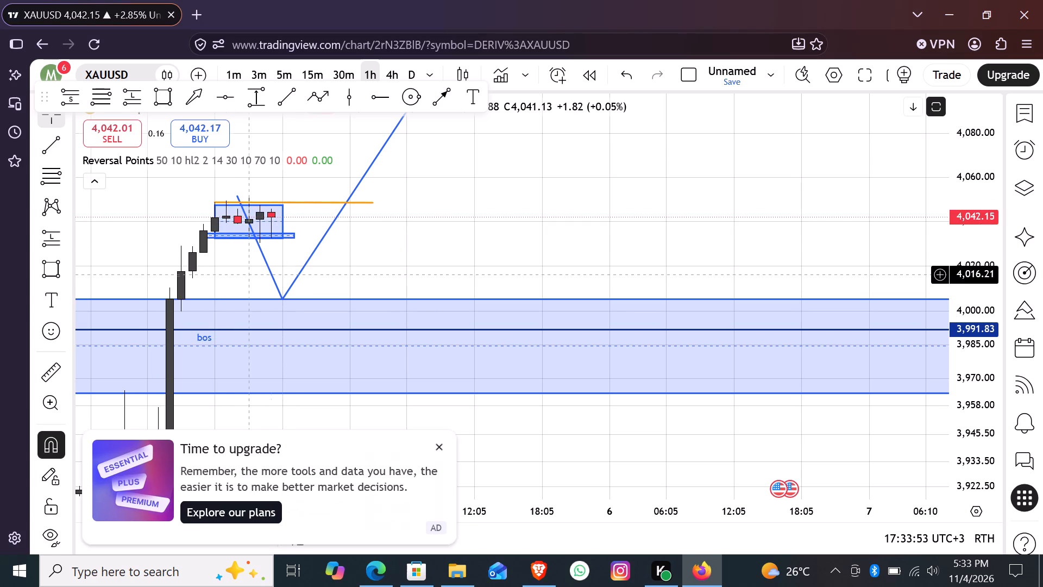
Dismiss the upgrade advertisement and the ad-free plan offer.
left_click(435, 445)
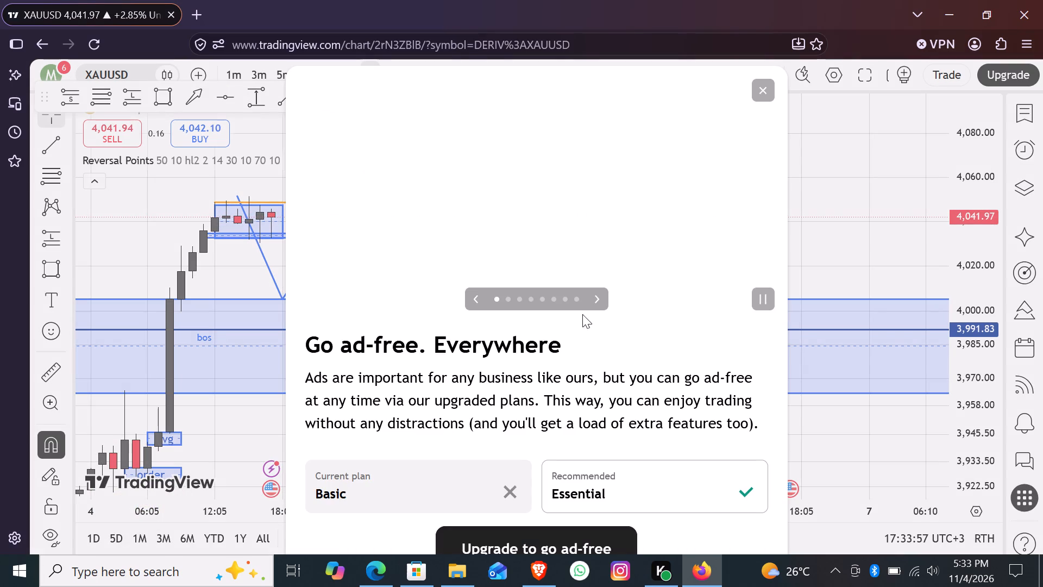
left_click(755, 98)
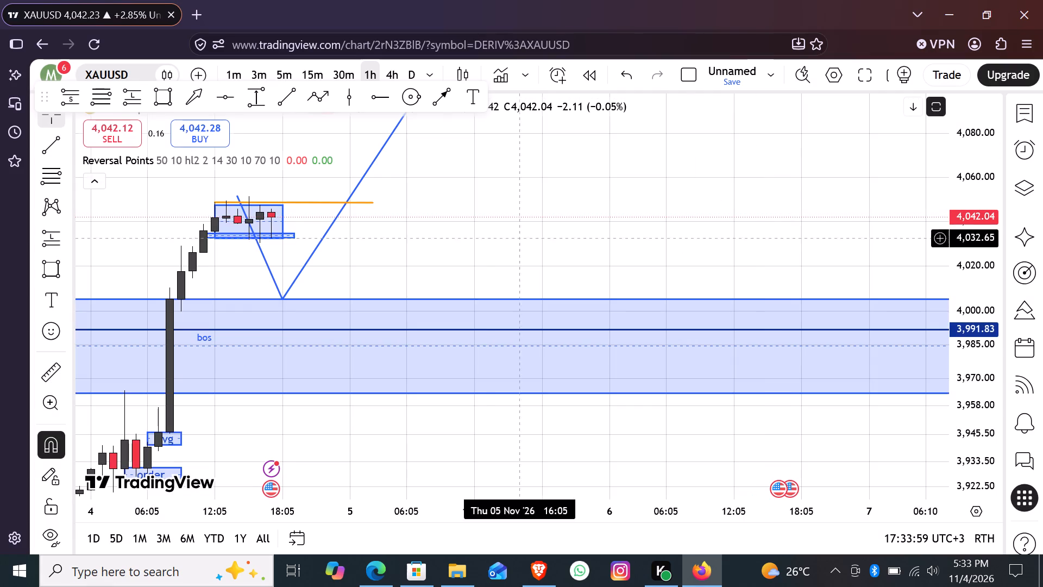
Switch the chart to the 30-minute timeframe.
double_click(334, 76)
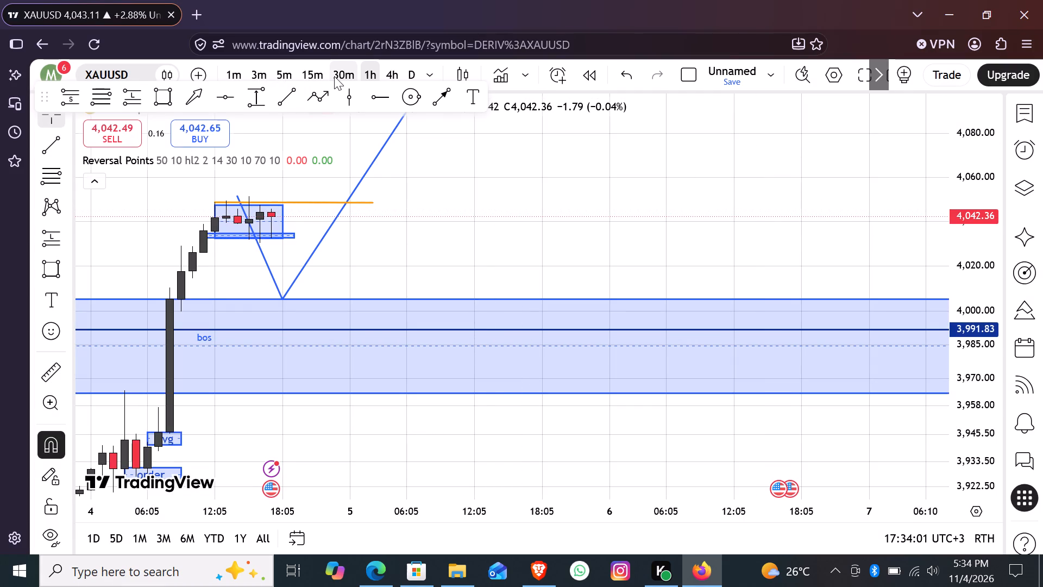
left_click_drag(393, 89, 568, 219)
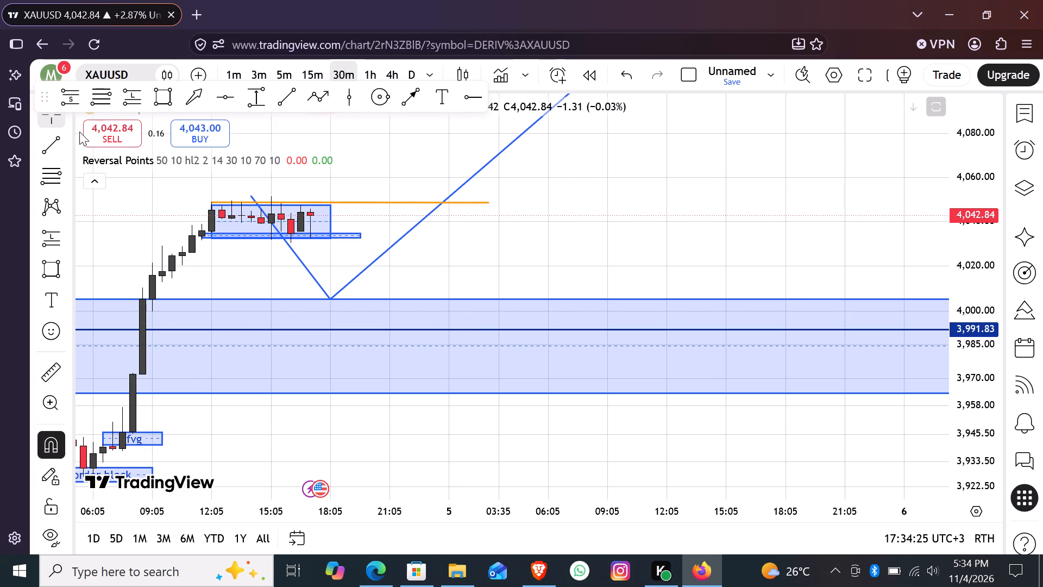
Change the chart symbol to JP225, the Japan 225 CFD from FOREXCOM.
left_click(104, 74)
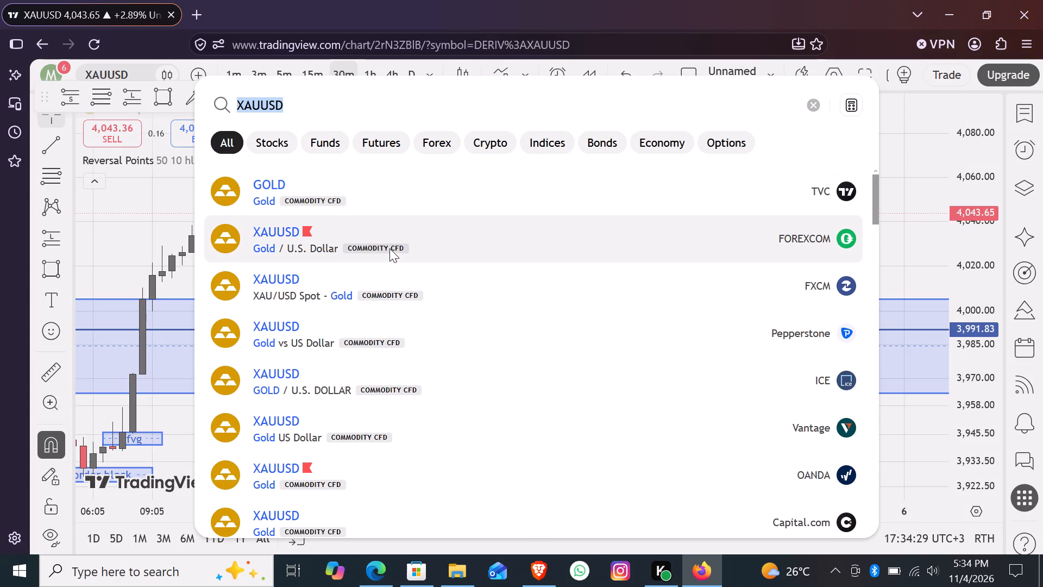
left_click(326, 91)
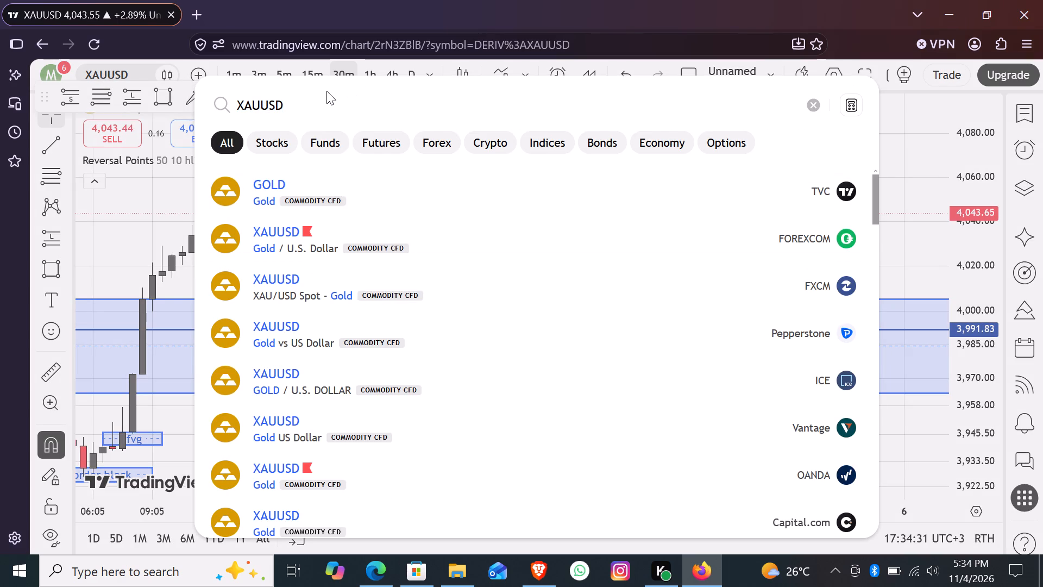
key("BackSpace")
key("BackSpace")
key("BackSpace")
left_click_drag(326, 91, 307, 107)
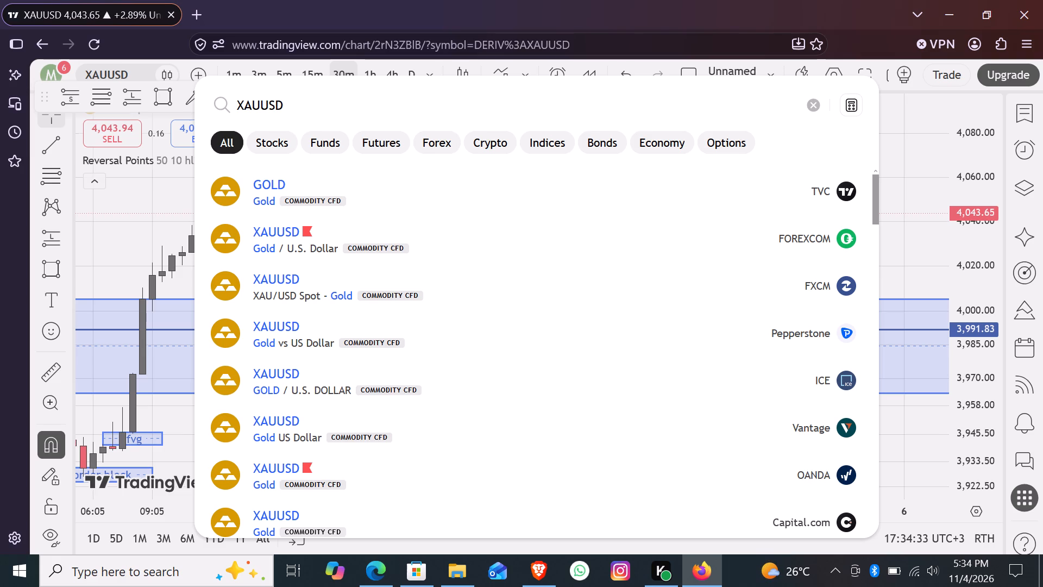
double_click(307, 107)
key("BackSpace")
key("BackSpace")
key("BackSpace")
key("BackSpace")
key("BackSpace")
key("BackSpace")
key("BackSpace")
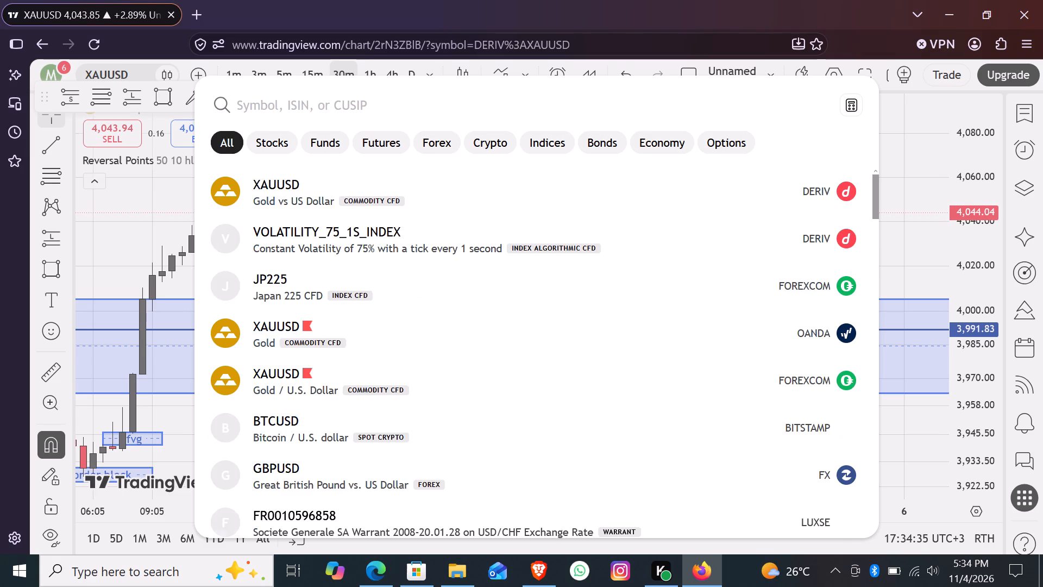
key("BackSpace")
key("BackSpace")
key("BackSpace")
key("BackSpace")
key("BackSpace")
key("BackSpace")
key("BackSpace")
key("BackSpace")
key("BackSpace")
key("BackSpace")
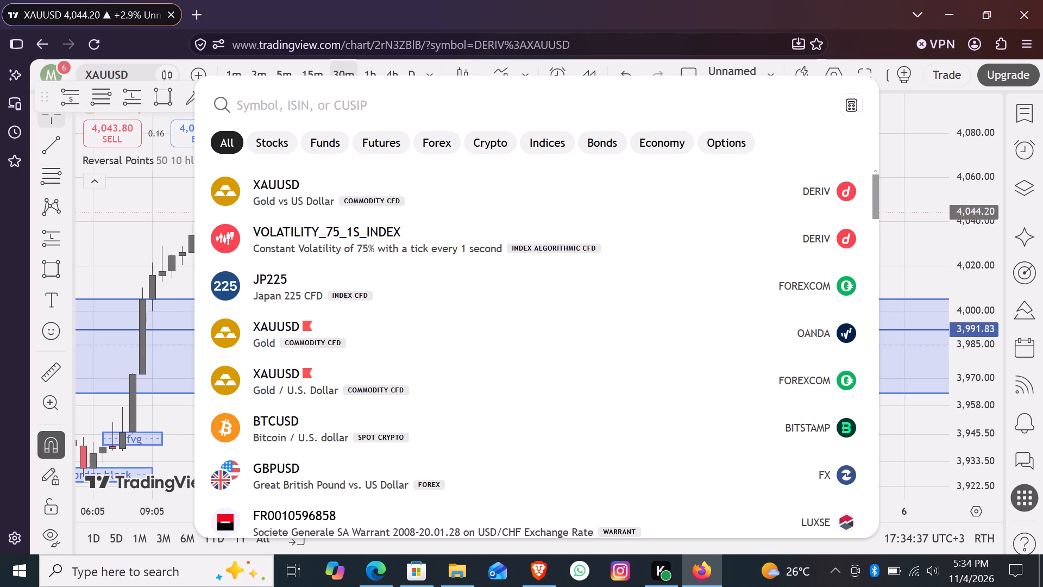
key("BackSpace")
double_click(375, 292)
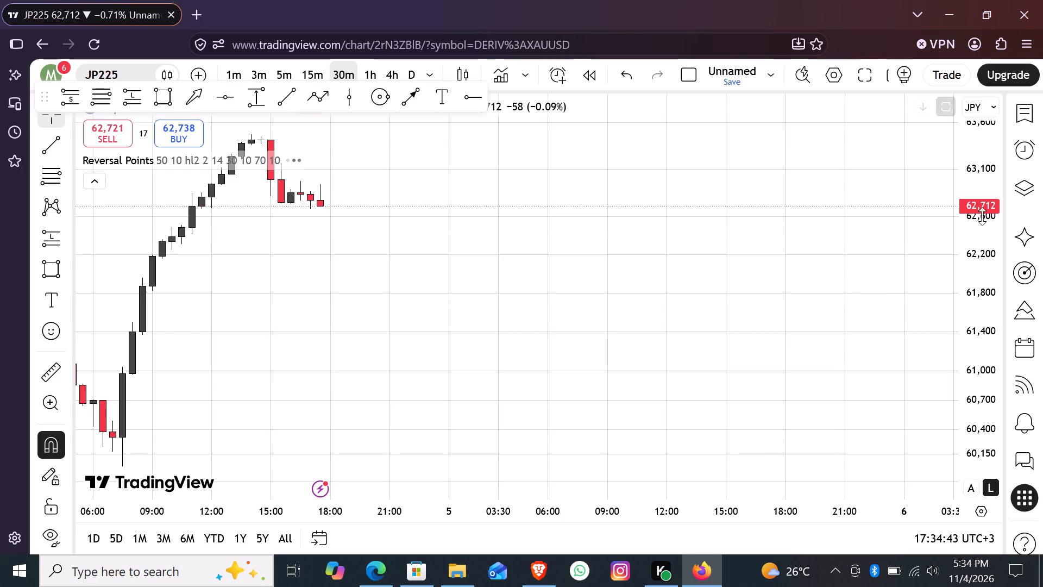
Examine the JP225 price swings from early November on the 30-minute timeframe, with the price scale compressed.
left_click_drag(973, 218, 982, 471)
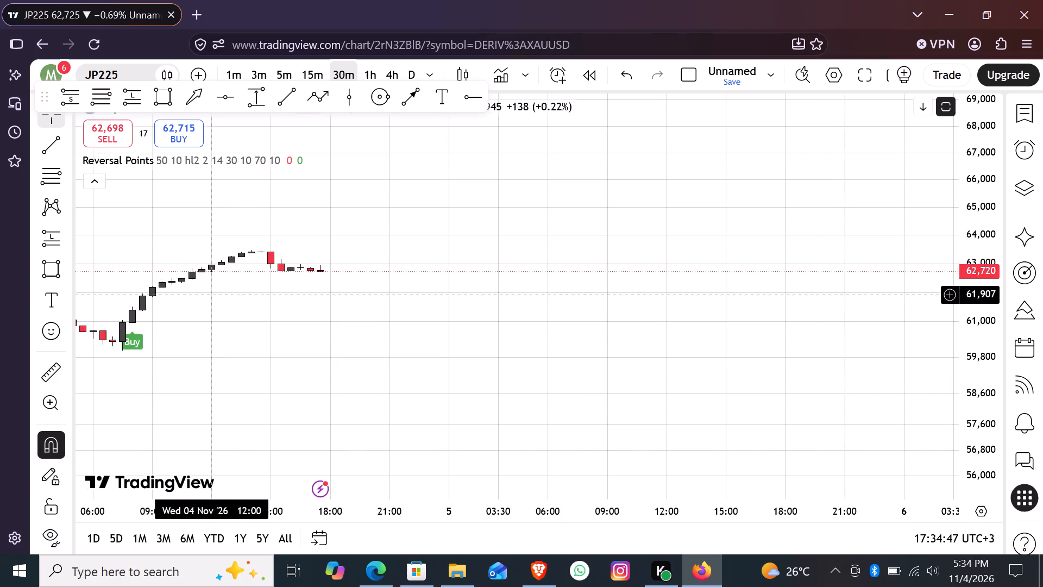
left_click_drag(153, 393, 528, 397)
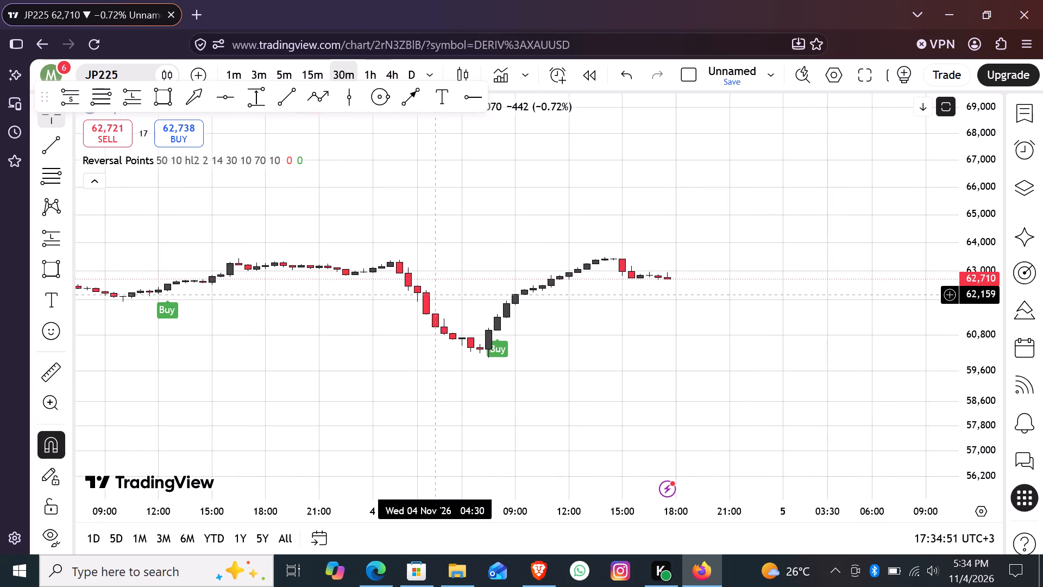
scroll(435, 295, "right", 1)
scroll(425, 296, "left", 1)
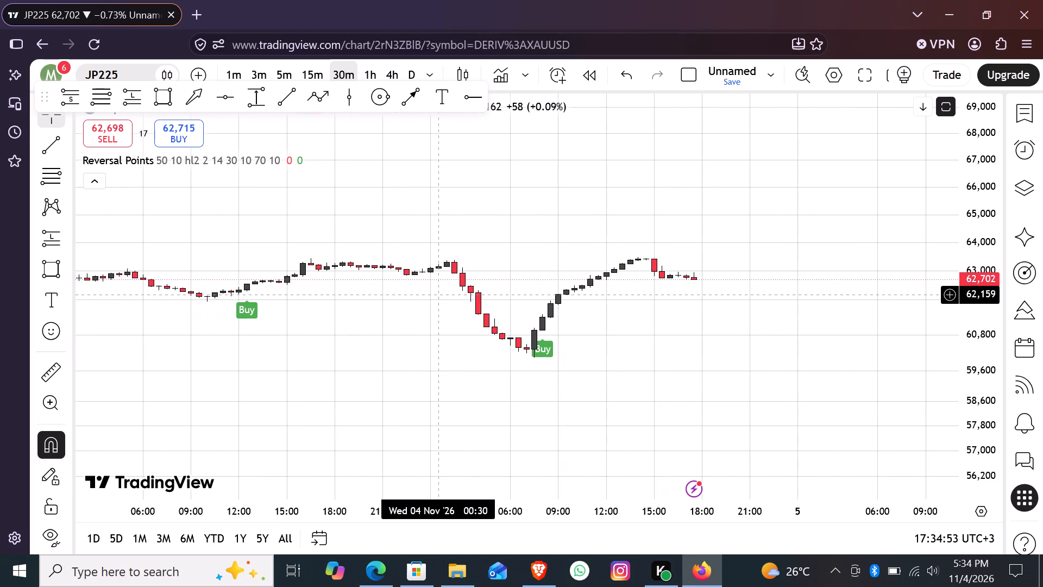
scroll(317, 320, "left", 1)
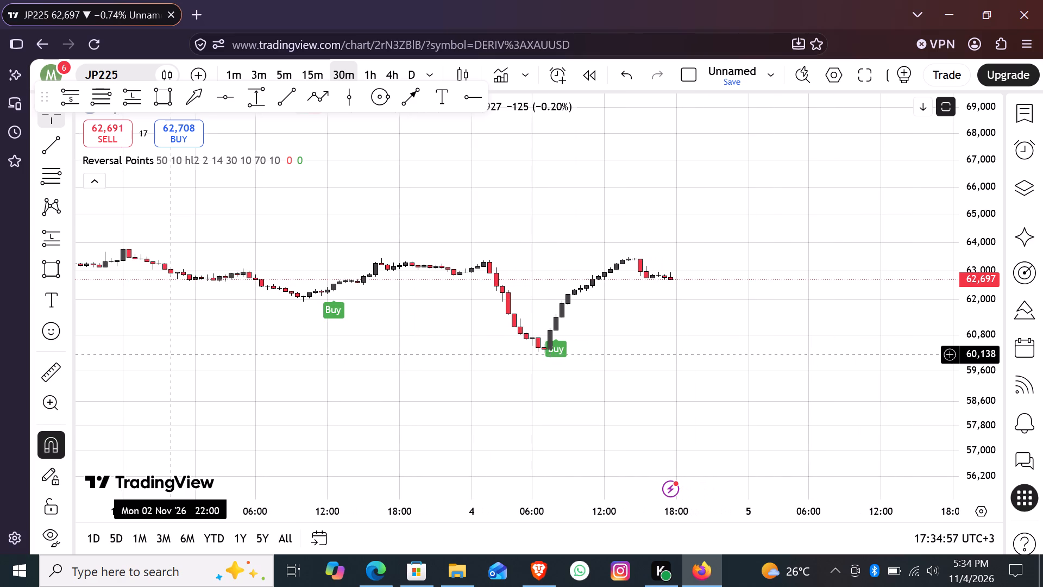
left_click_drag(355, 405, 654, 302)
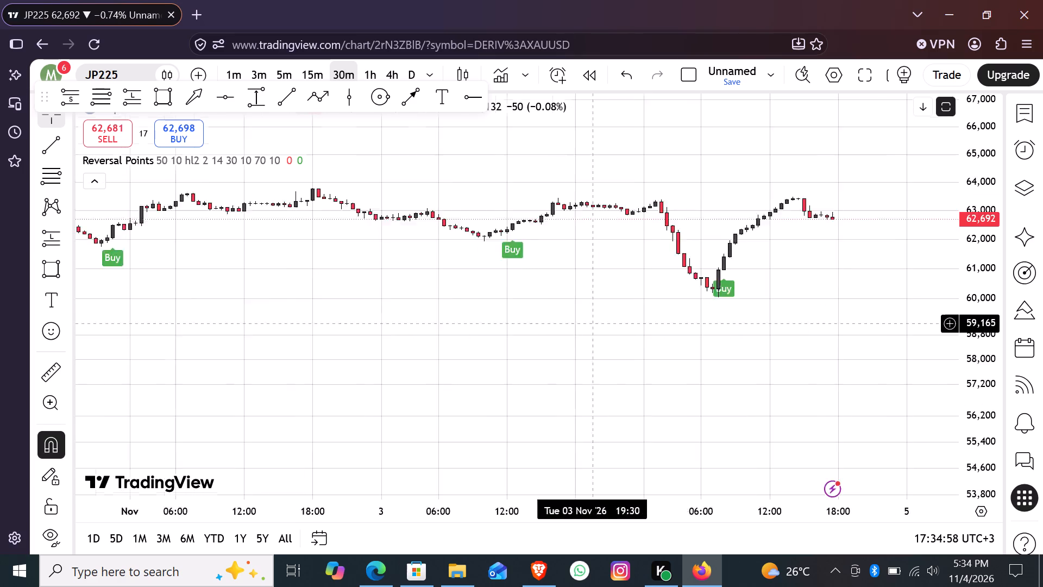
left_click_drag(654, 302, 401, 350)
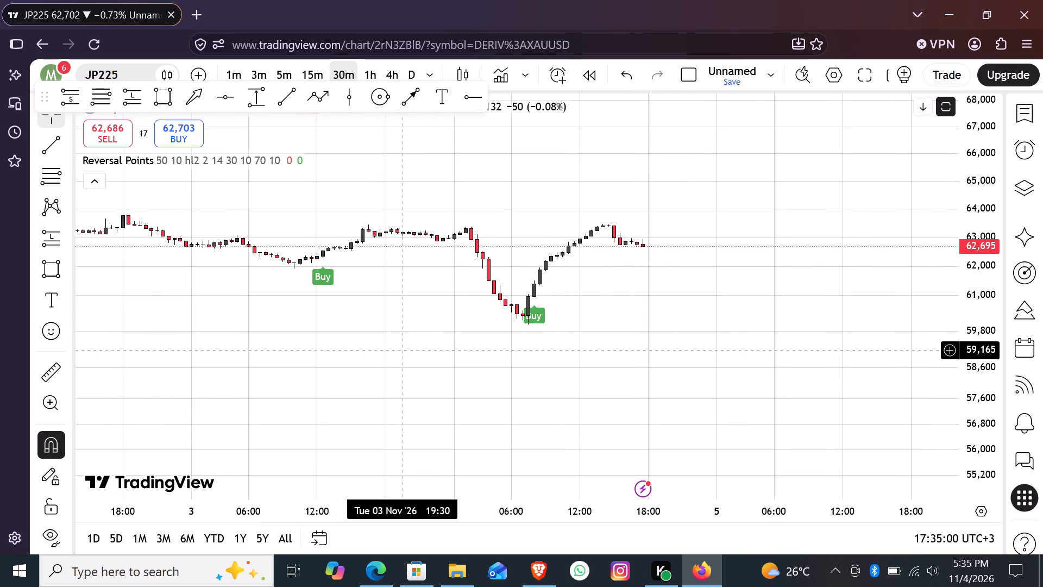
left_click_drag(439, 386, 211, 433)
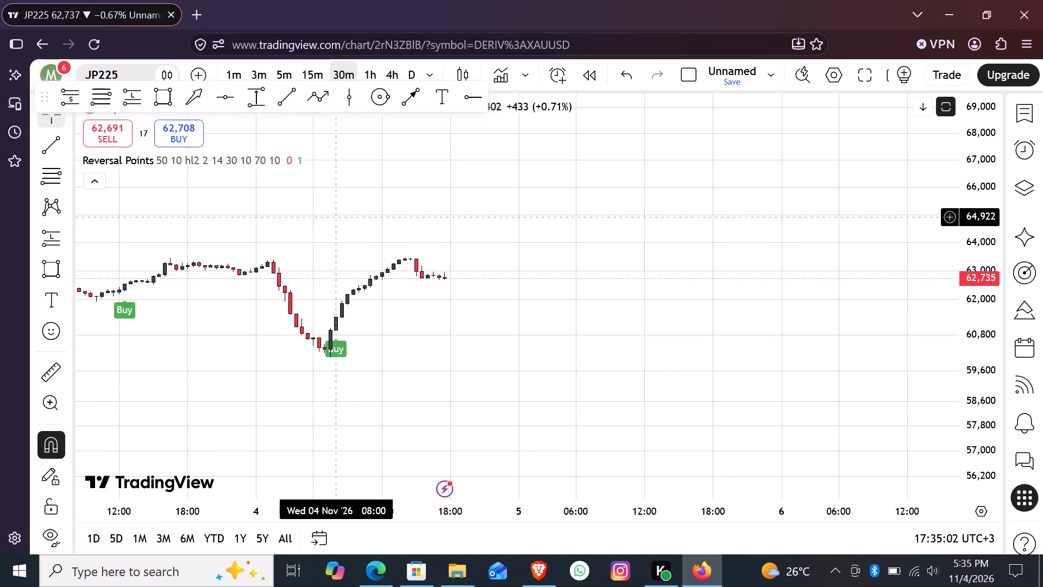
Switch JP225 to the 15-minute timeframe and examine the 3–4 November price swings.
double_click(319, 63)
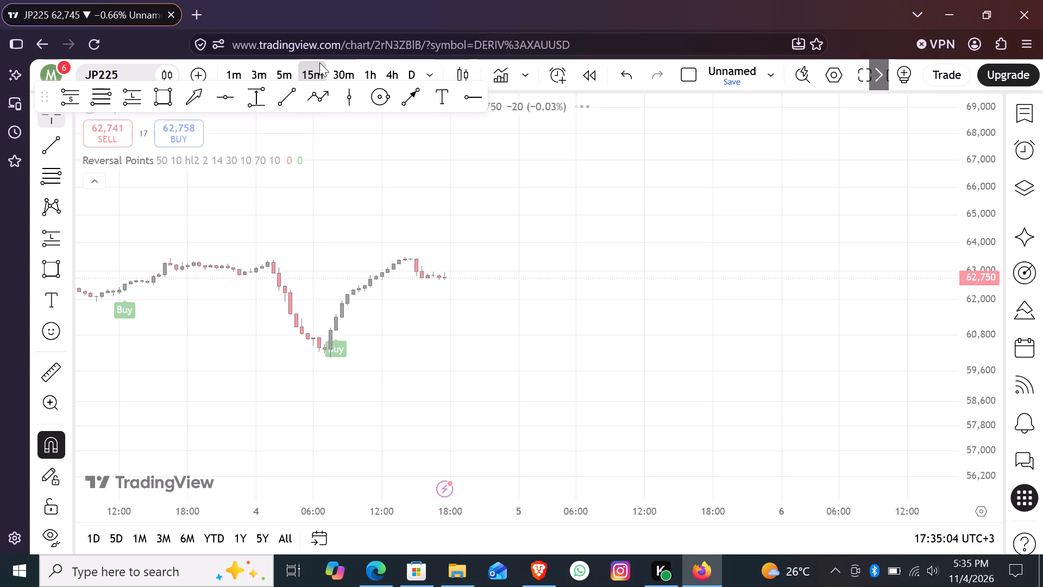
left_click_drag(361, 311, 488, 298)
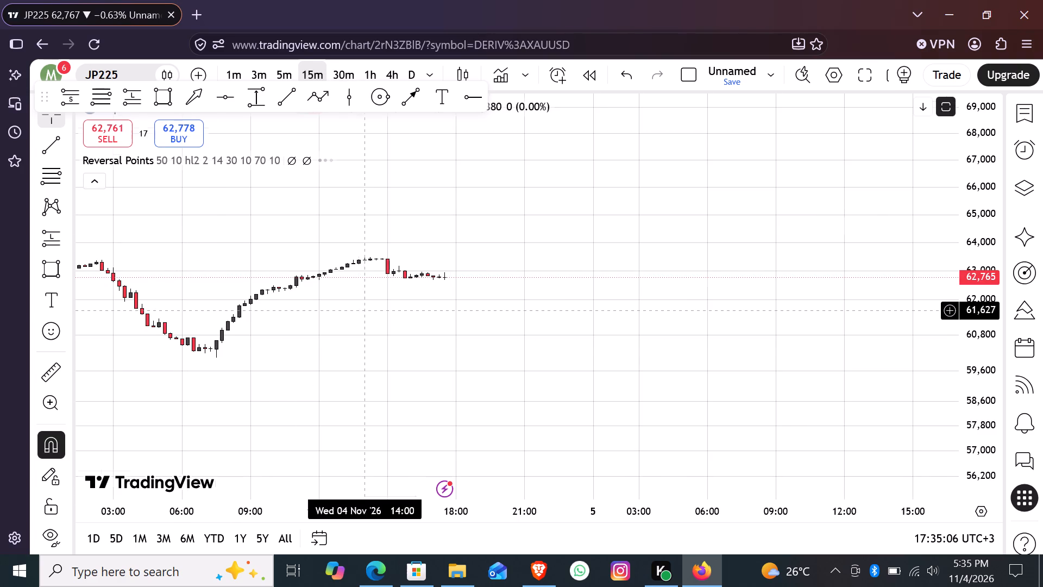
left_click_drag(488, 298, 711, 222)
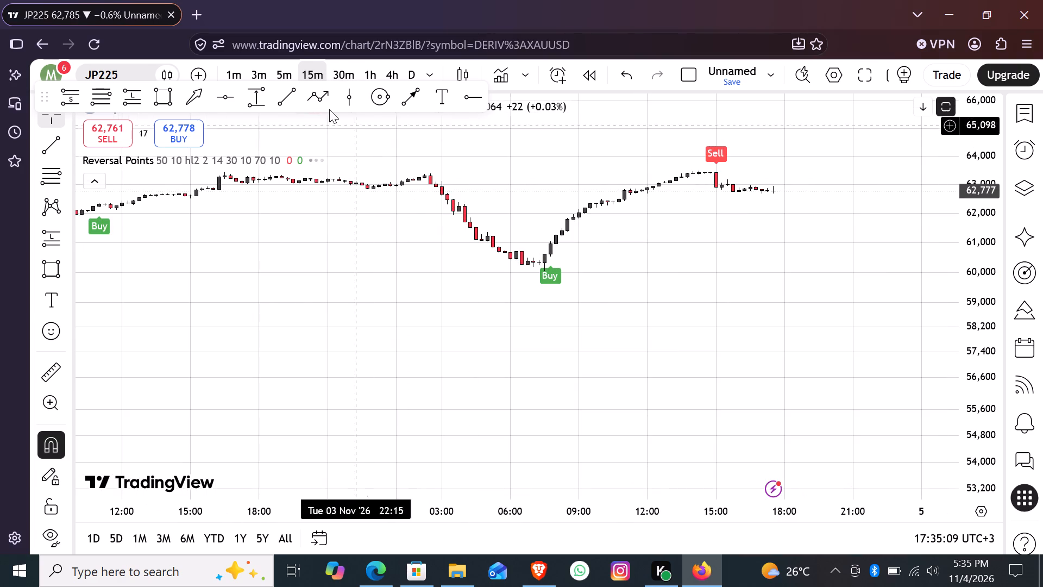
left_click_drag(434, 299, 250, 364)
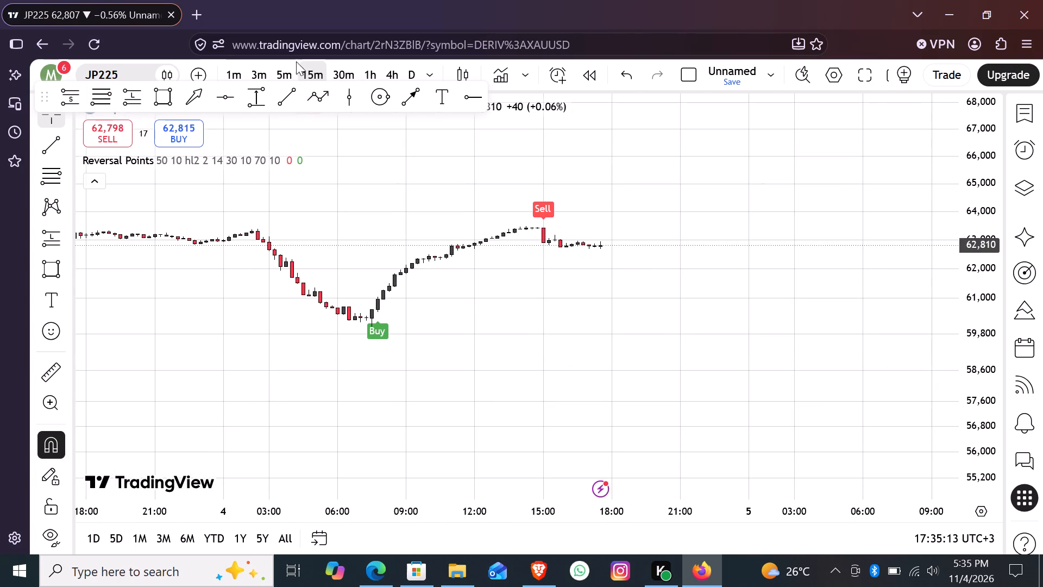
Switch JP225 to the 5-minute timeframe and stretch the price scale to enlarge the candles.
double_click(281, 71)
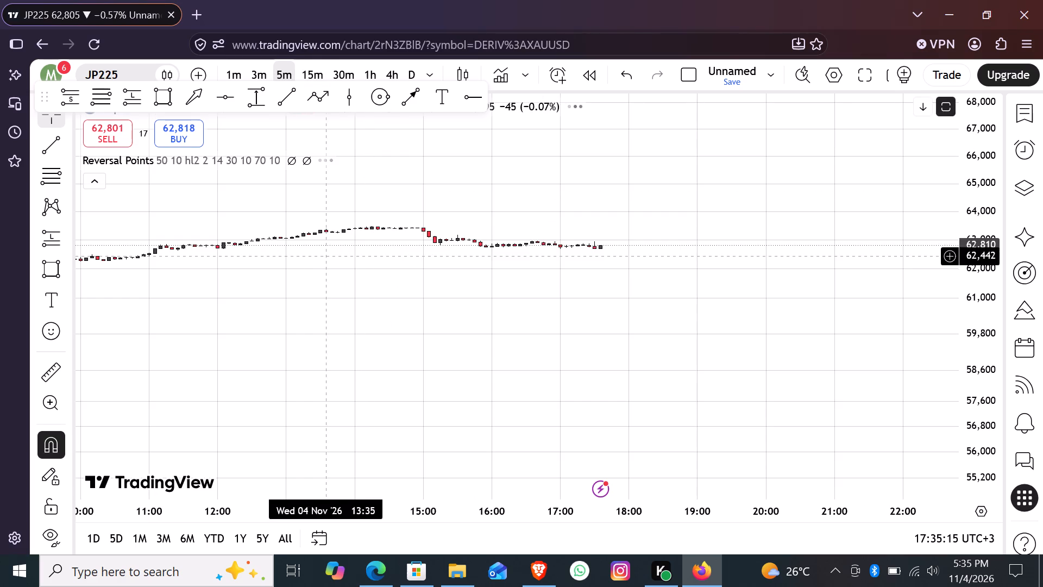
left_click_drag(989, 315, 955, 106)
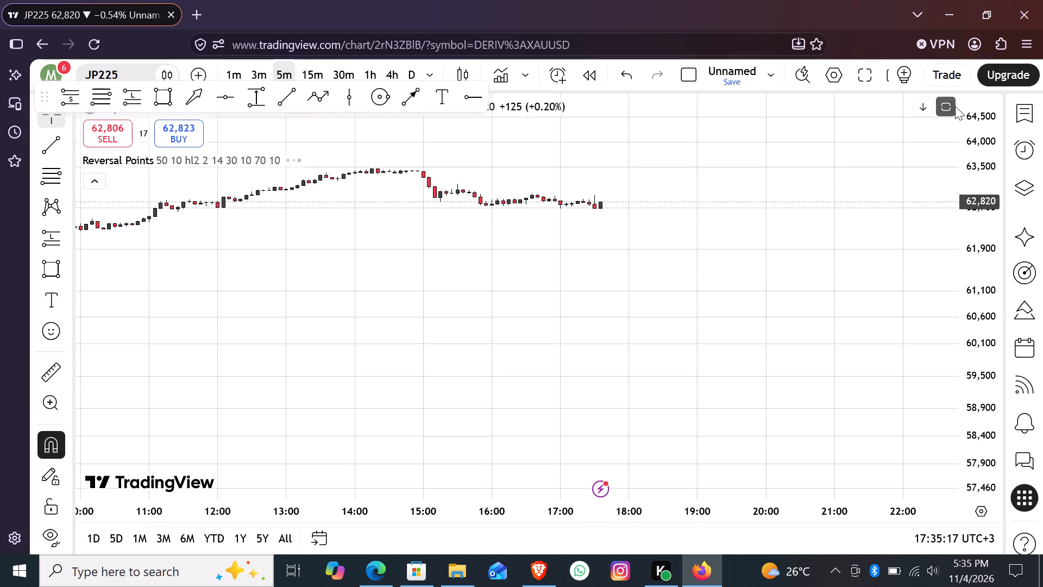
left_click_drag(955, 106, 960, 0)
left_click_drag(491, 232, 670, 379)
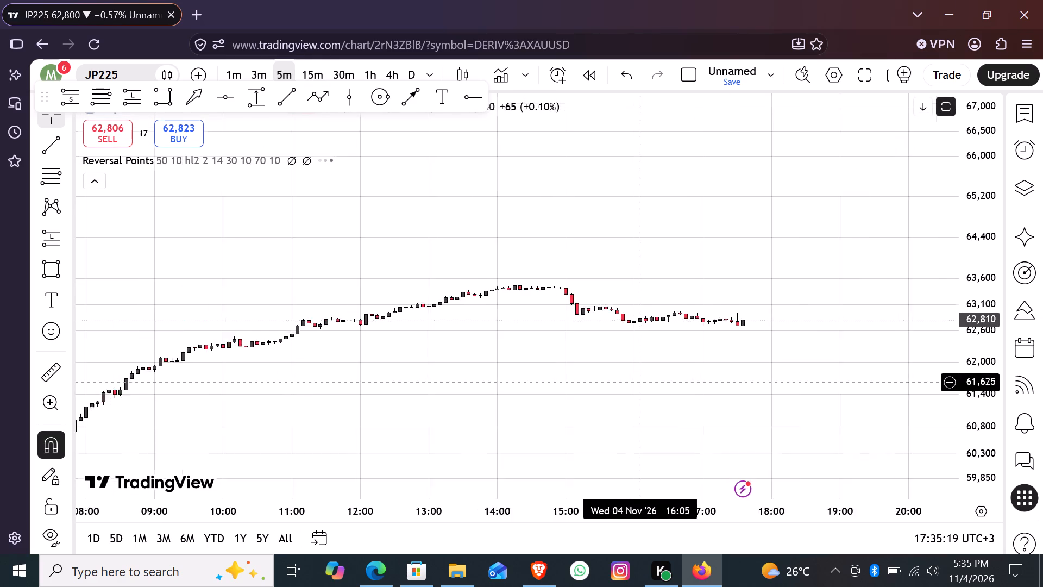
left_click_drag(972, 405, 998, 64)
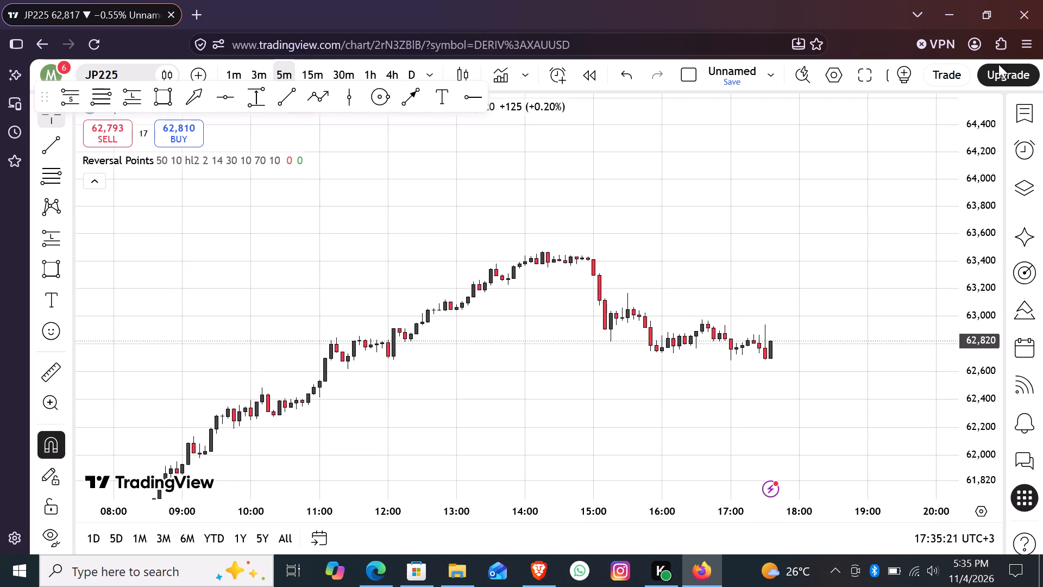
left_click_drag(998, 64, 997, 0)
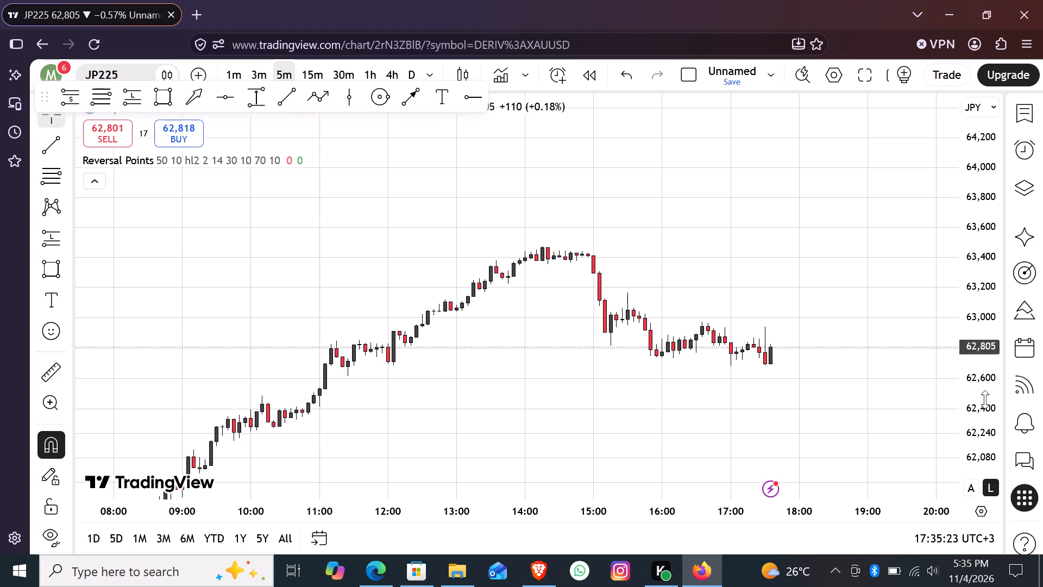
left_click_drag(985, 399, 985, 101)
Examine the 4 November JP225 price action on the 5-minute timeframe, from the morning low through the rally to the latest candles.
left_click_drag(667, 255, 549, 165)
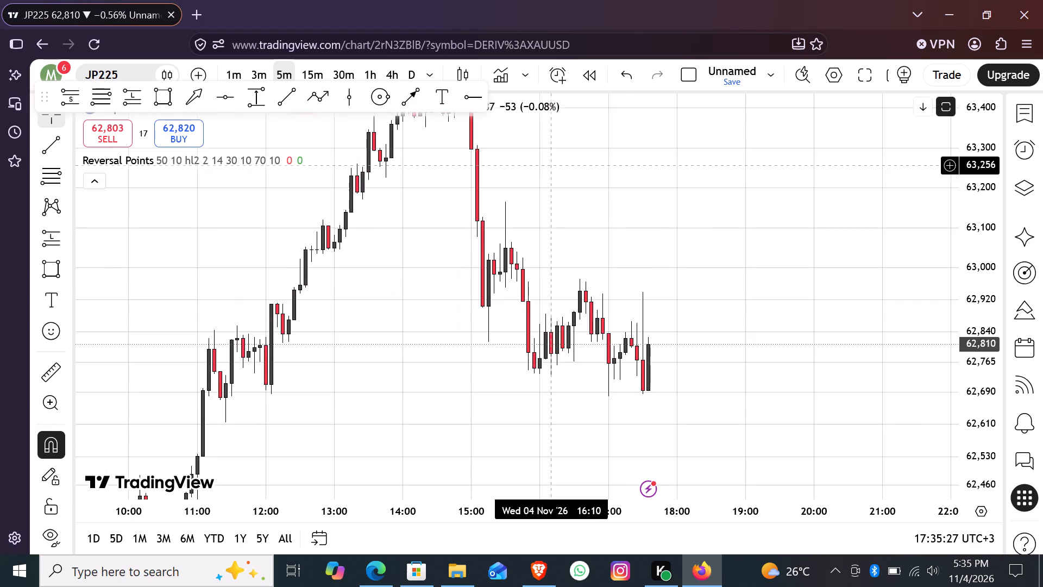
left_click_drag(549, 165, 663, 30)
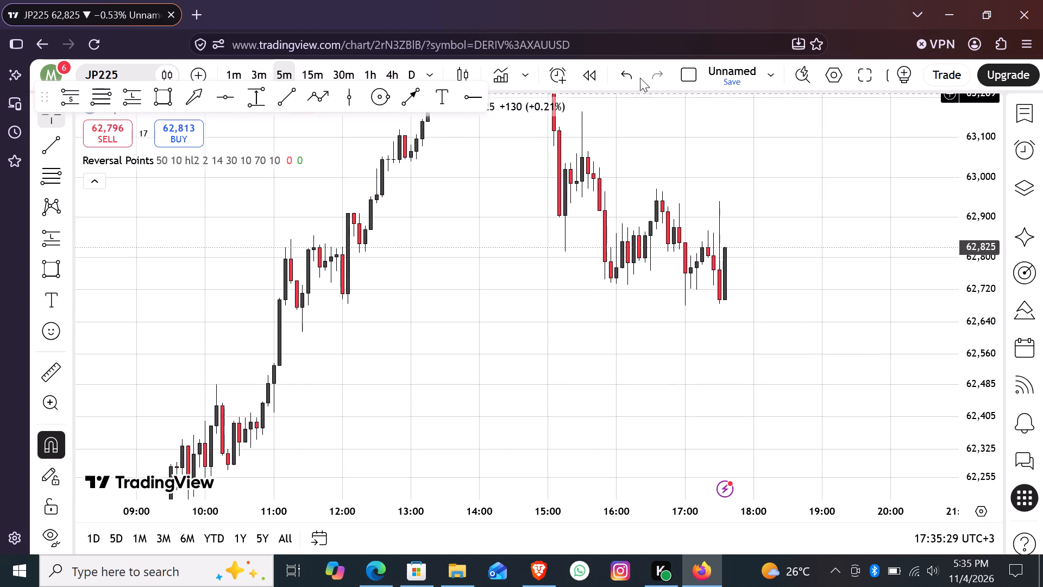
left_click_drag(474, 391, 480, 291)
left_click_drag(364, 374, 378, 287)
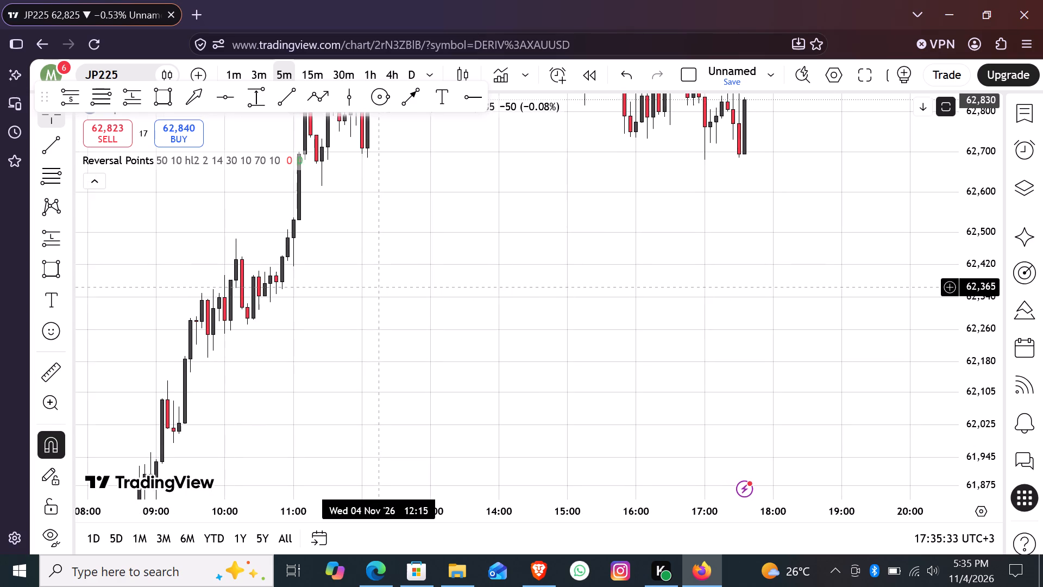
left_click_drag(378, 287, 281, 273)
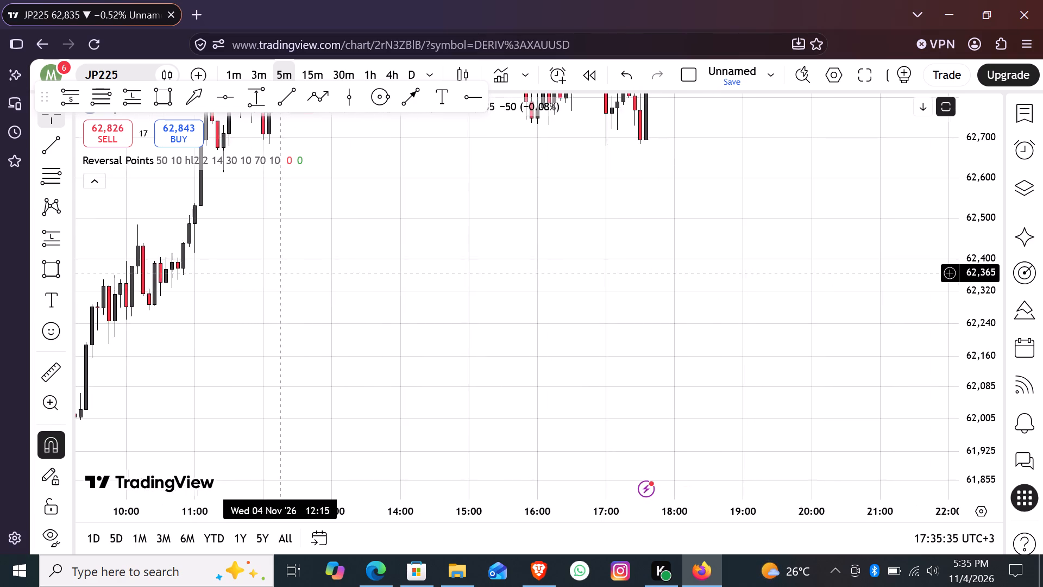
left_click_drag(281, 273, 450, 131)
left_click_drag(420, 409, 522, 199)
left_click_drag(399, 434, 457, 252)
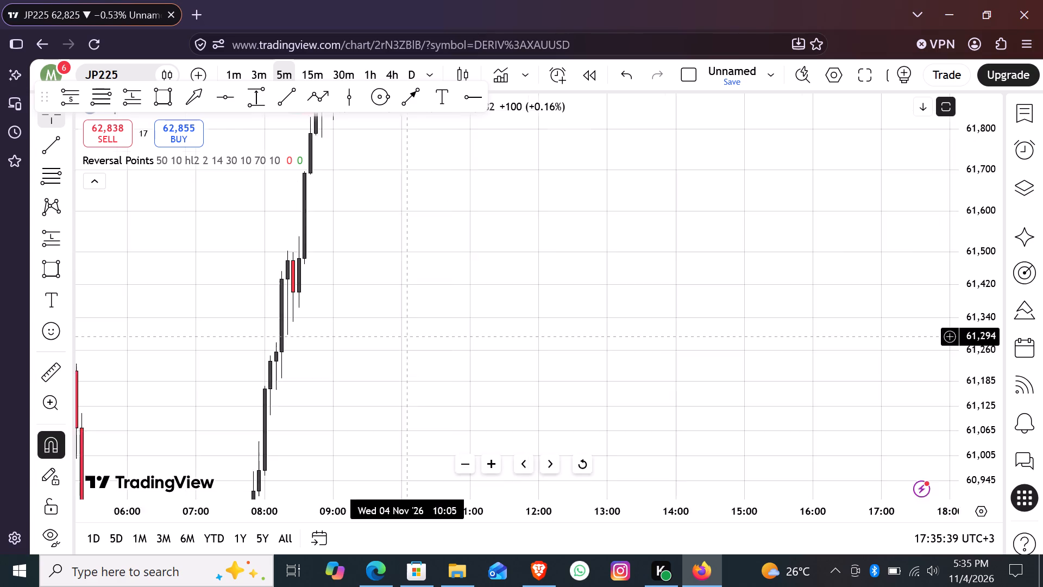
left_click_drag(457, 252, 414, 146)
left_click_drag(370, 361, 510, 104)
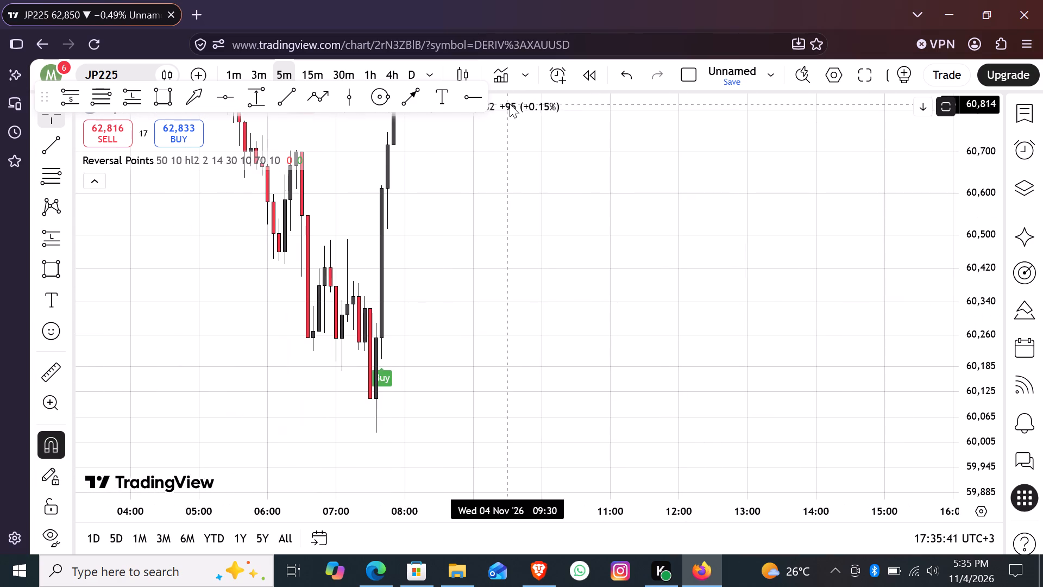
left_click_drag(422, 332, 279, 491)
left_click_drag(439, 299, 250, 536)
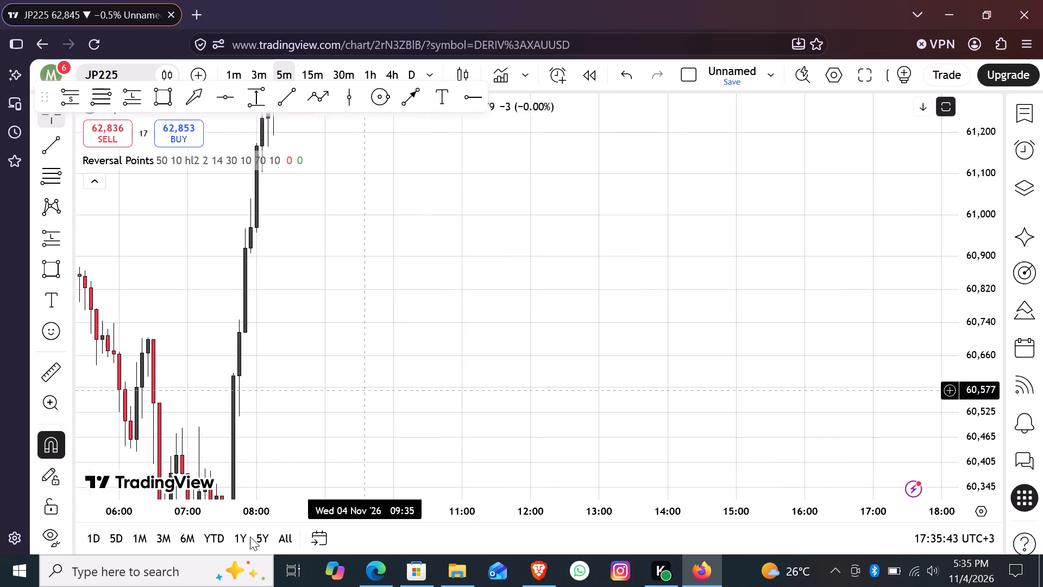
left_click_drag(250, 536, 450, 325)
left_click_drag(424, 360, 363, 455)
left_click_drag(640, 116, 403, 424)
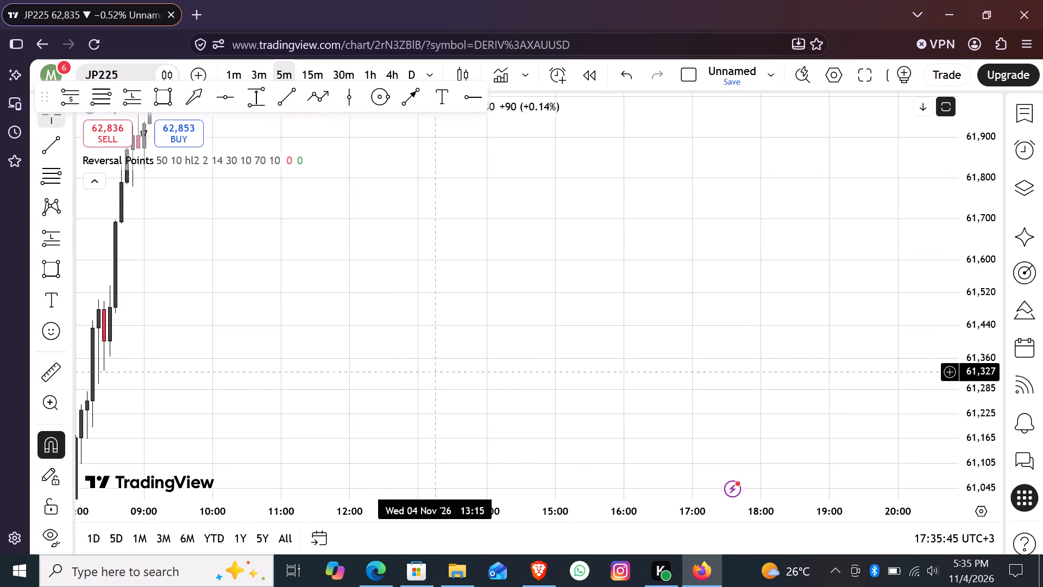
left_click_drag(599, 177, 437, 417)
left_click_drag(362, 230, 453, 404)
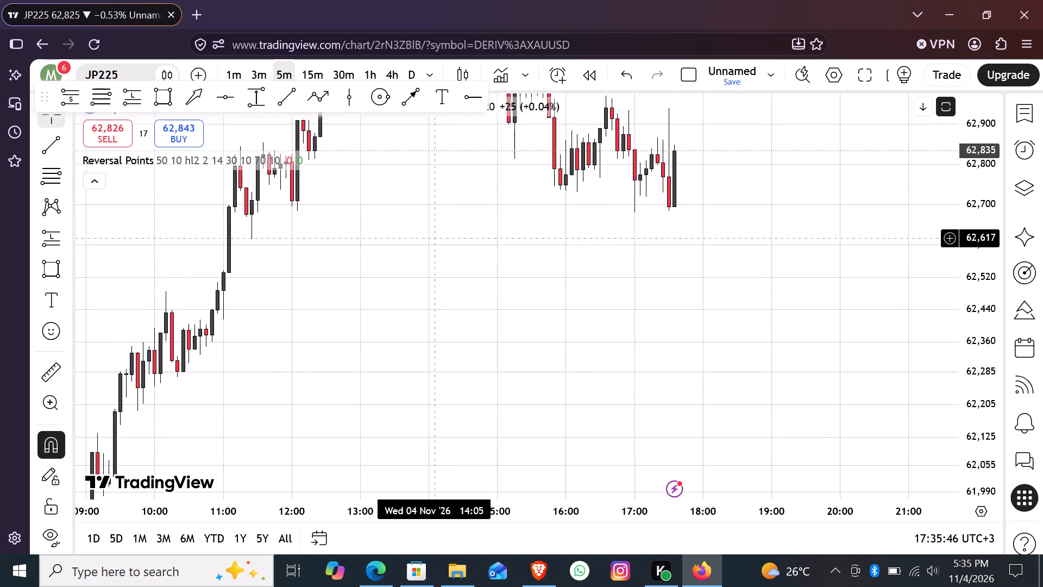
left_click_drag(434, 229, 420, 359)
left_click_drag(455, 202, 410, 312)
left_click_drag(428, 248, 384, 341)
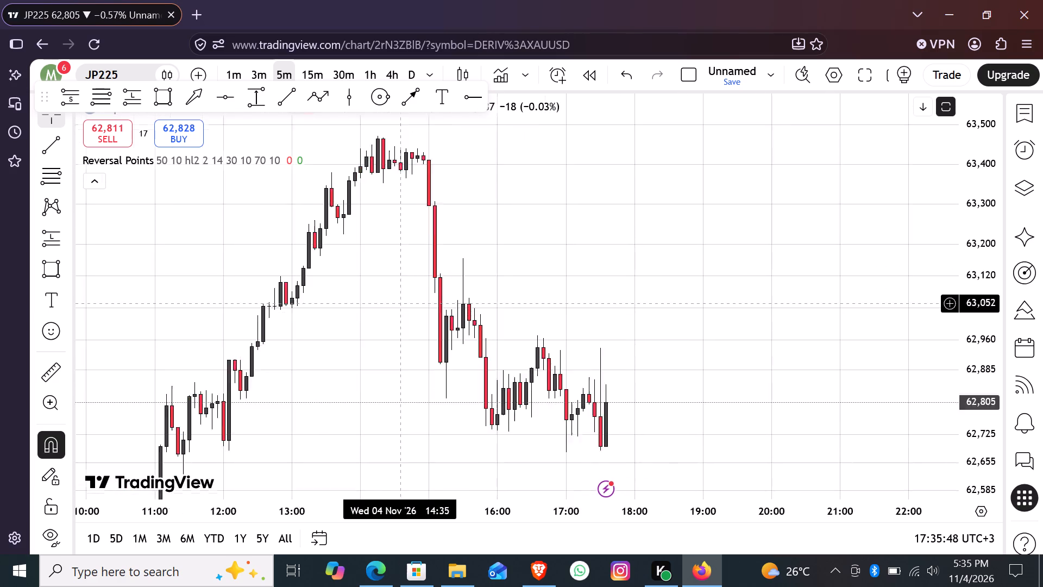
left_click_drag(384, 341, 364, 336)
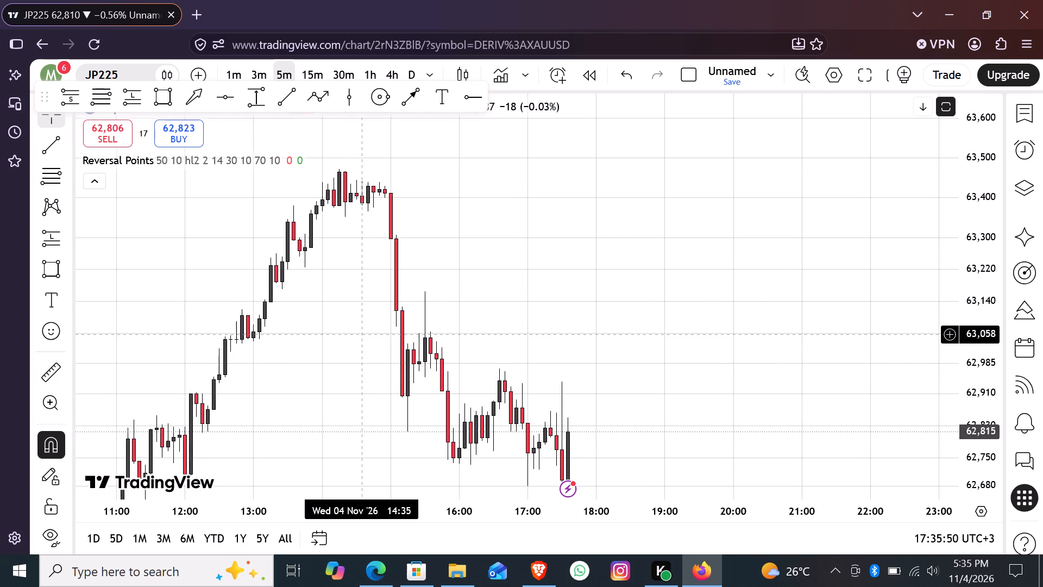